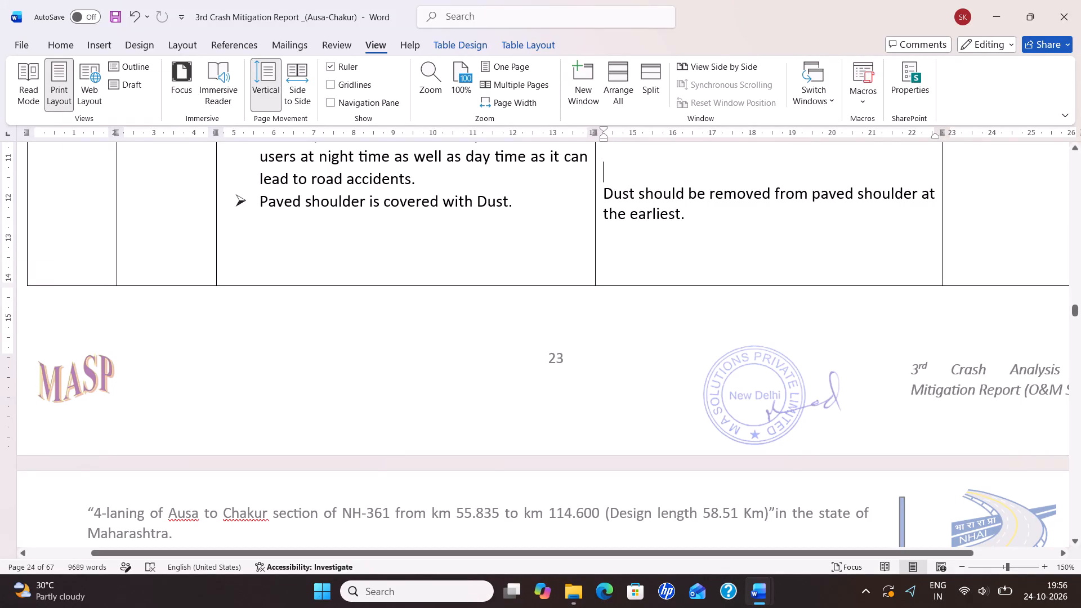
Review the site observations, photos and short-term measures on pages 23 to 27 of the crash mitigation report.
scroll(675, 293, down, 10)
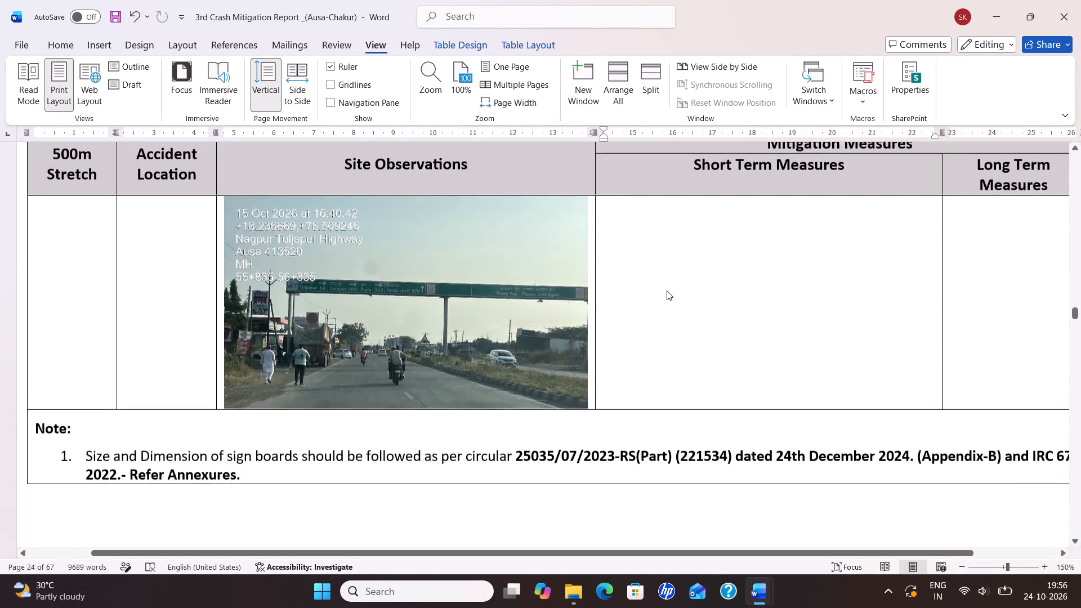
scroll(667, 290, down, 19)
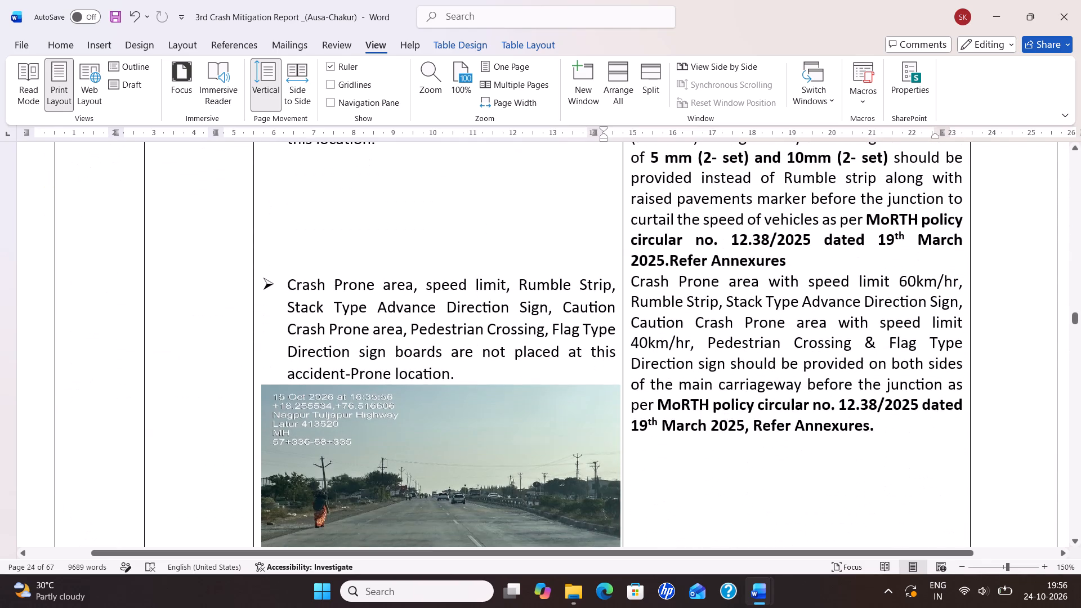
scroll(665, 292, down, 17)
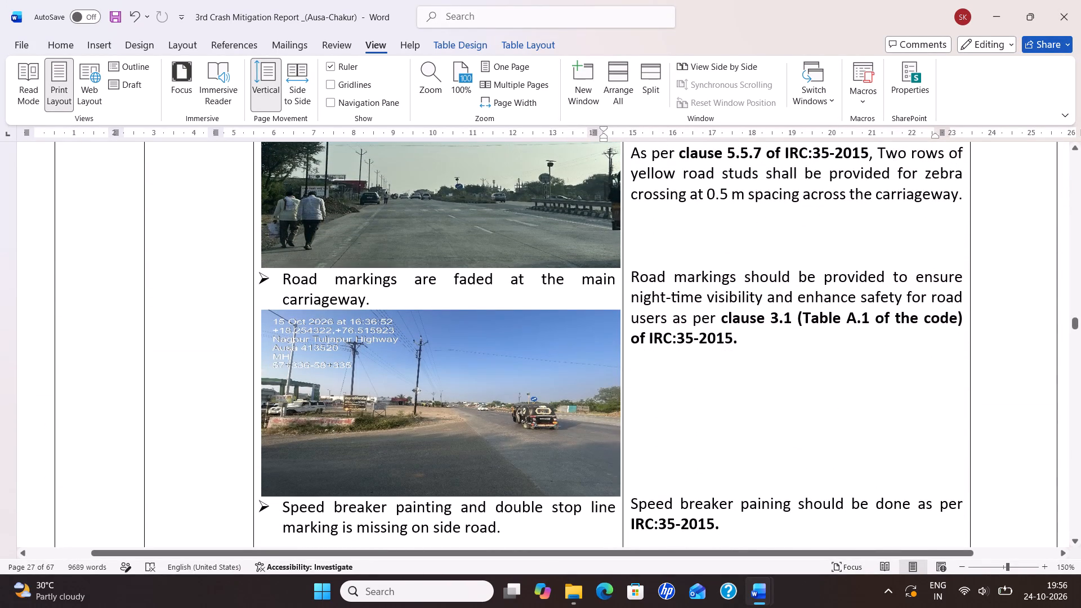
scroll(556, 228, up, 7)
scroll(556, 228, down, 4)
scroll(557, 230, up, 8)
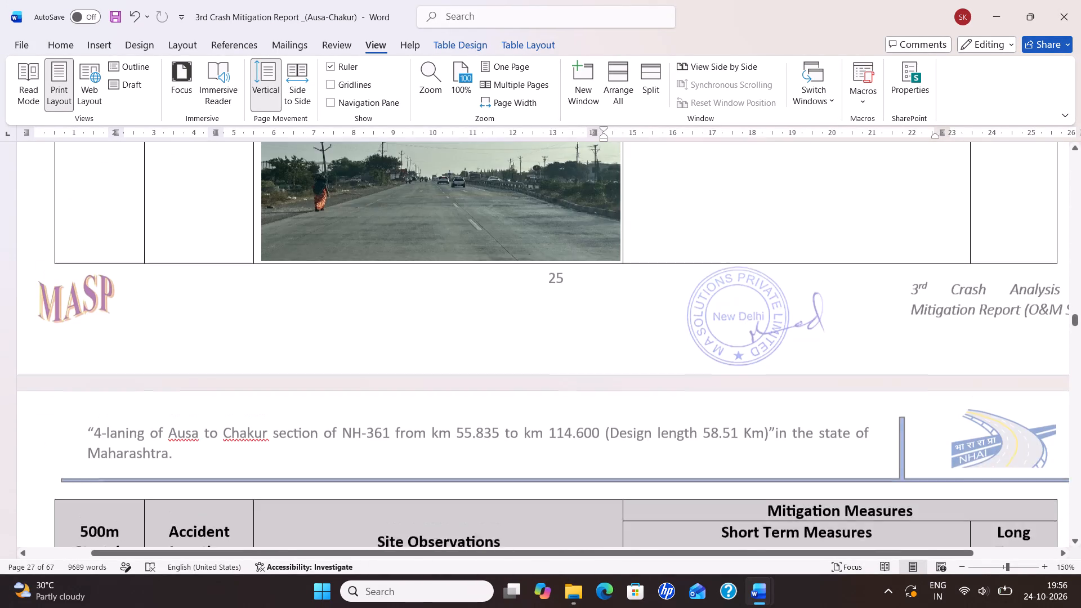
scroll(557, 230, up, 8)
scroll(557, 230, down, 6)
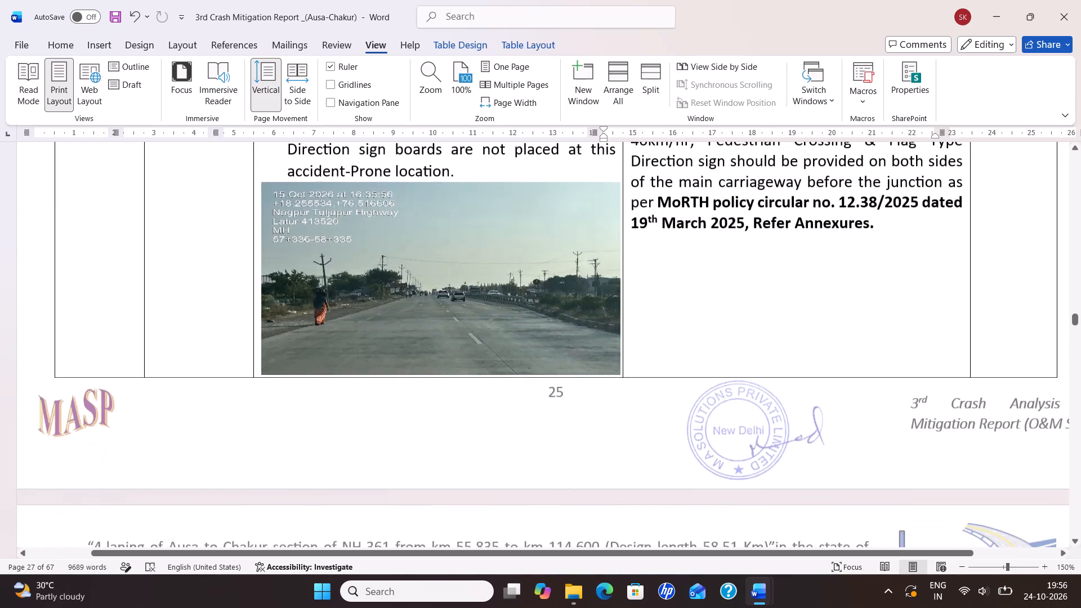
scroll(557, 230, down, 9)
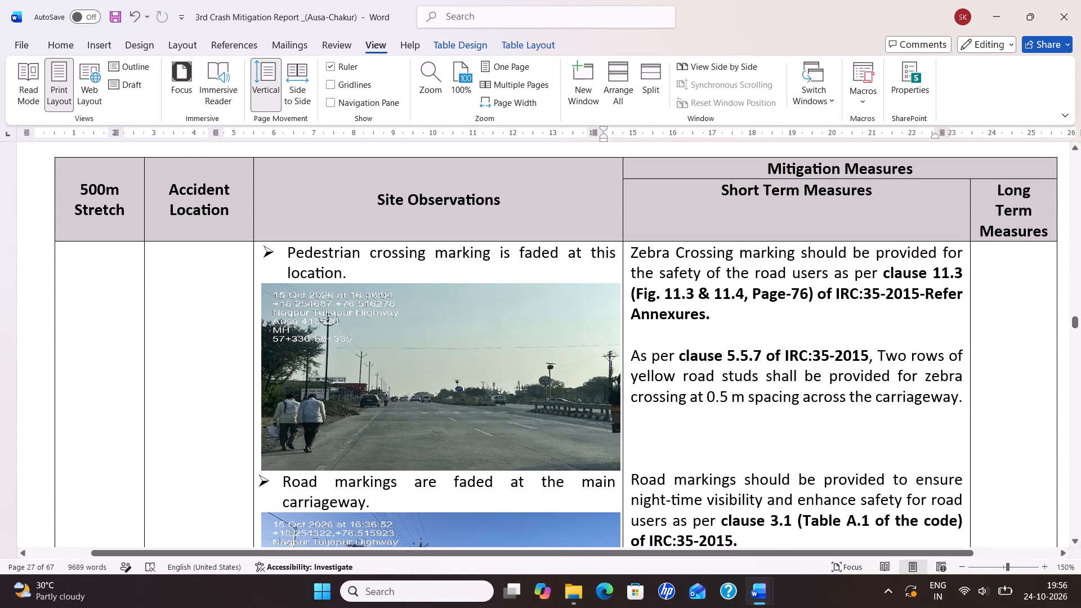
scroll(581, 248, down, 5)
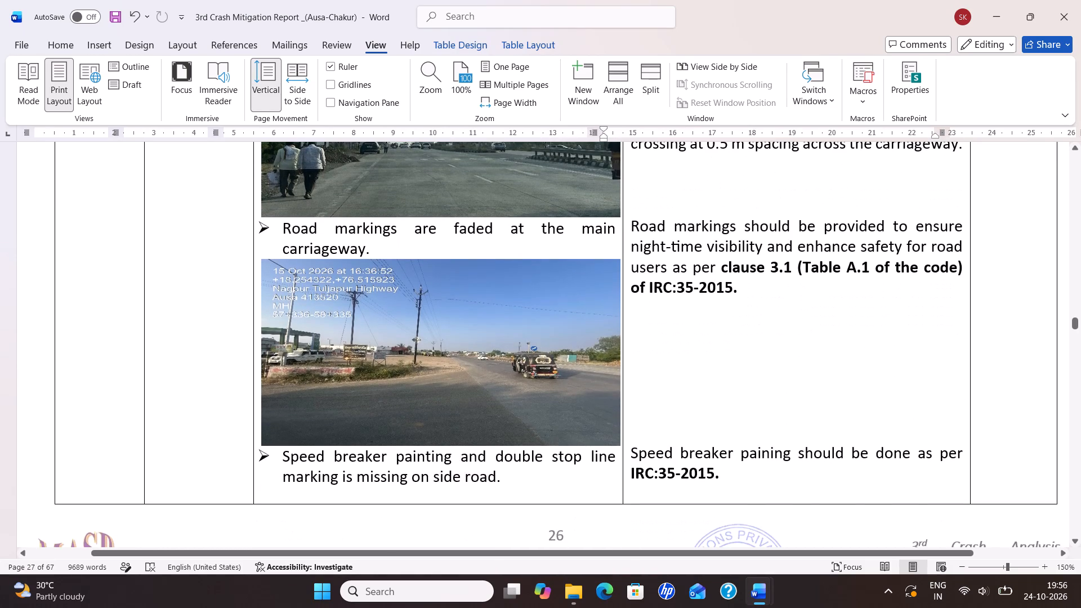
scroll(581, 248, down, 2)
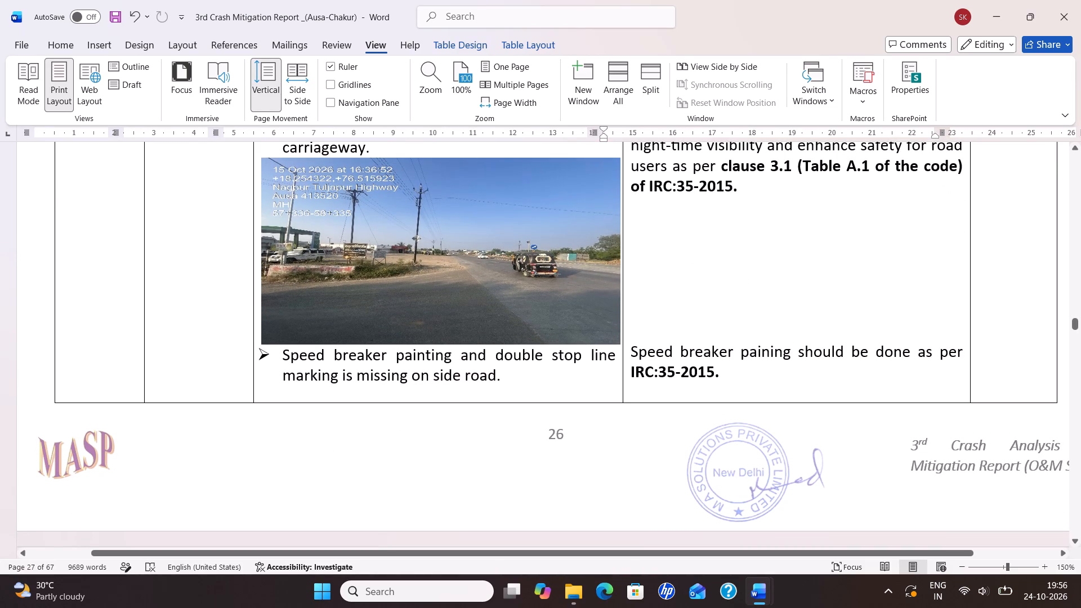
ctrl+scroll(520, 240, up, 5)
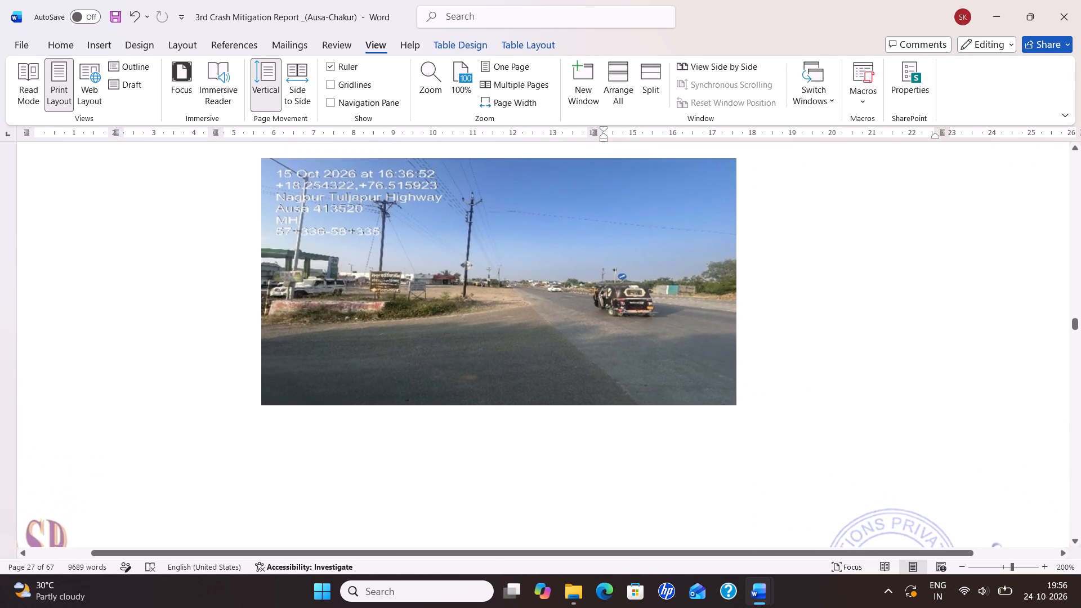
scroll(627, 278, down, 1)
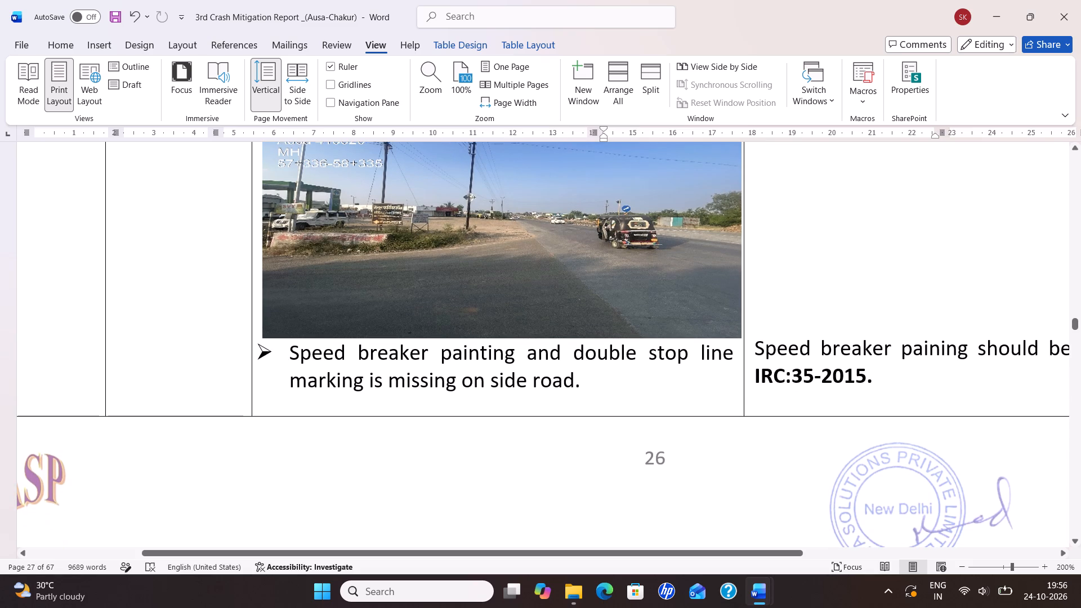
ctrl+scroll(671, 231, down, 4)
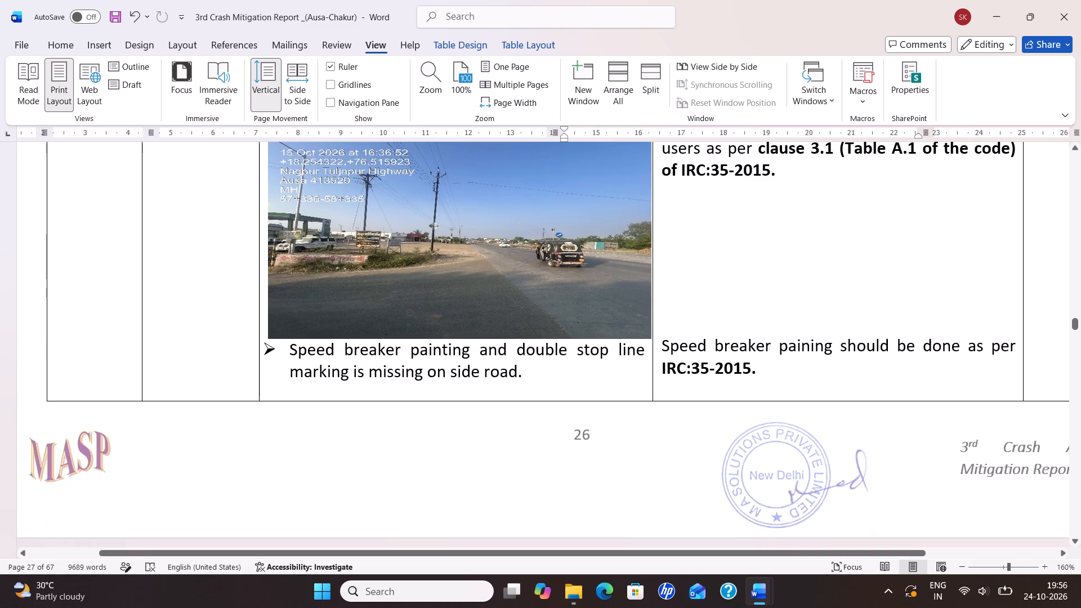
scroll(644, 248, down, 9)
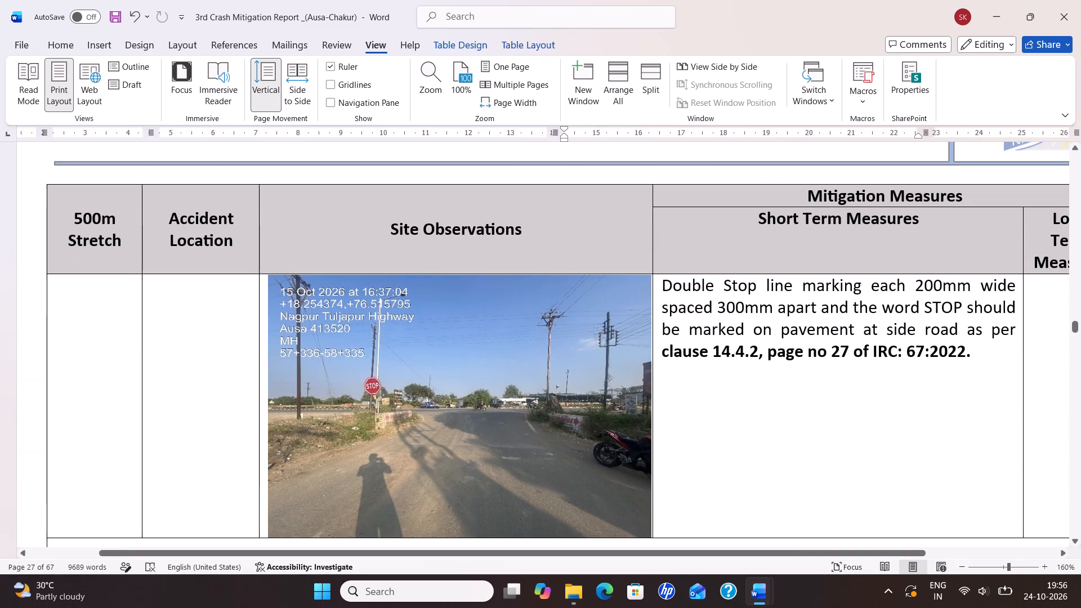
scroll(642, 247, down, 8)
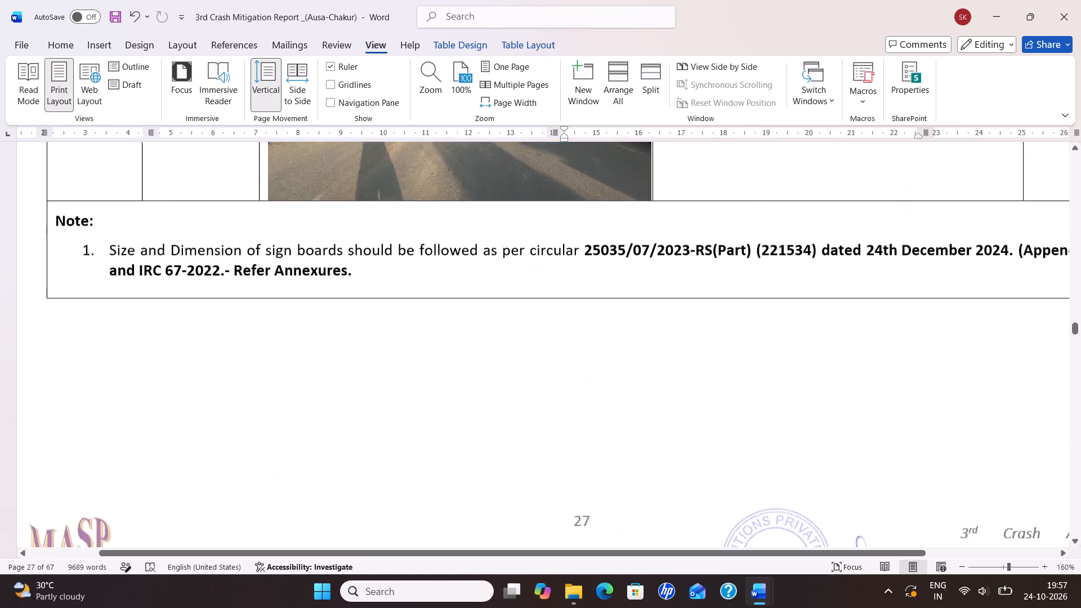
scroll(642, 247, up, 10)
scroll(642, 247, down, 5)
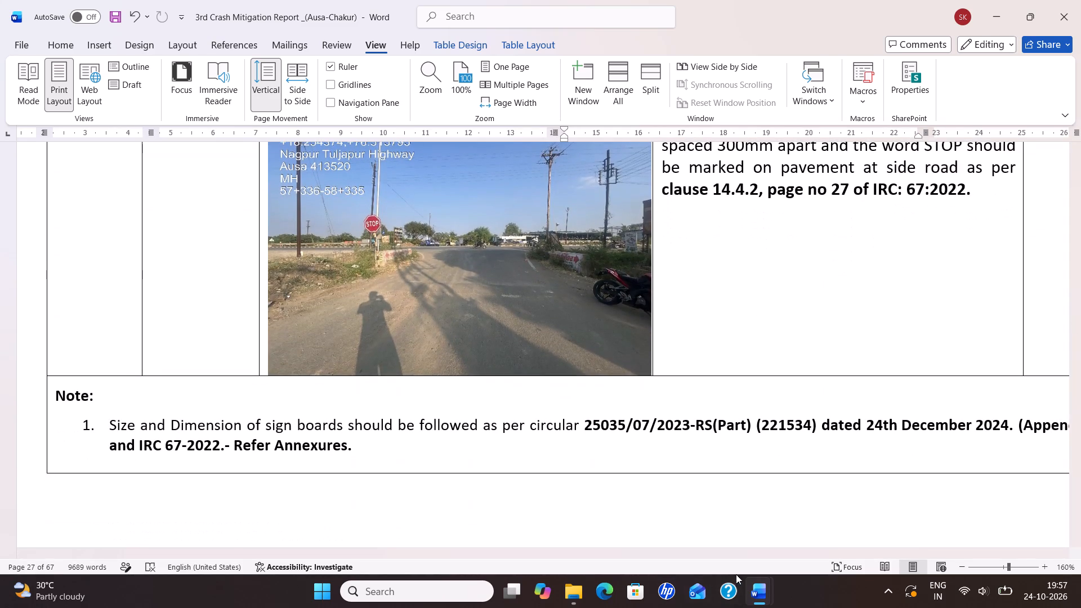
Switch to the 4th Road Safety Audit Report and search "side road", stepping through matches to the minor junction's sign board observation.
click(757, 603)
click(784, 526)
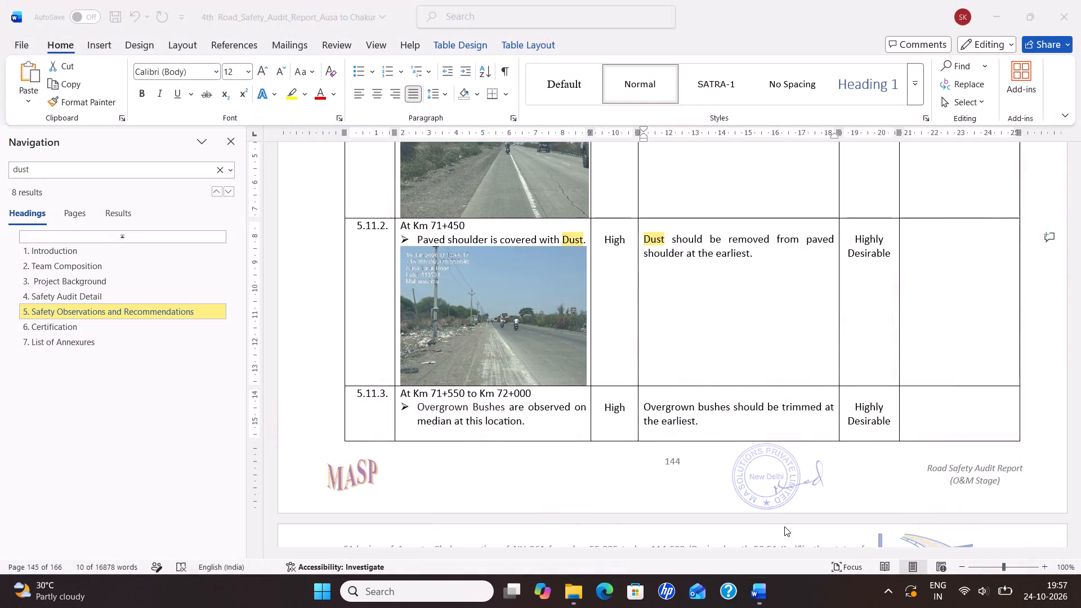
click(135, 164)
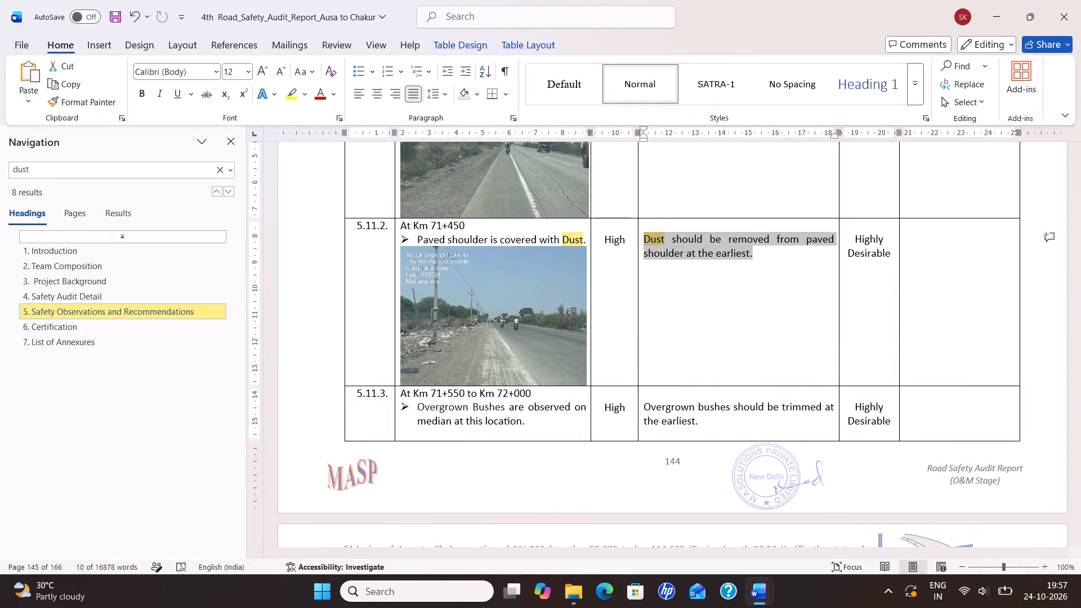
text(side road)
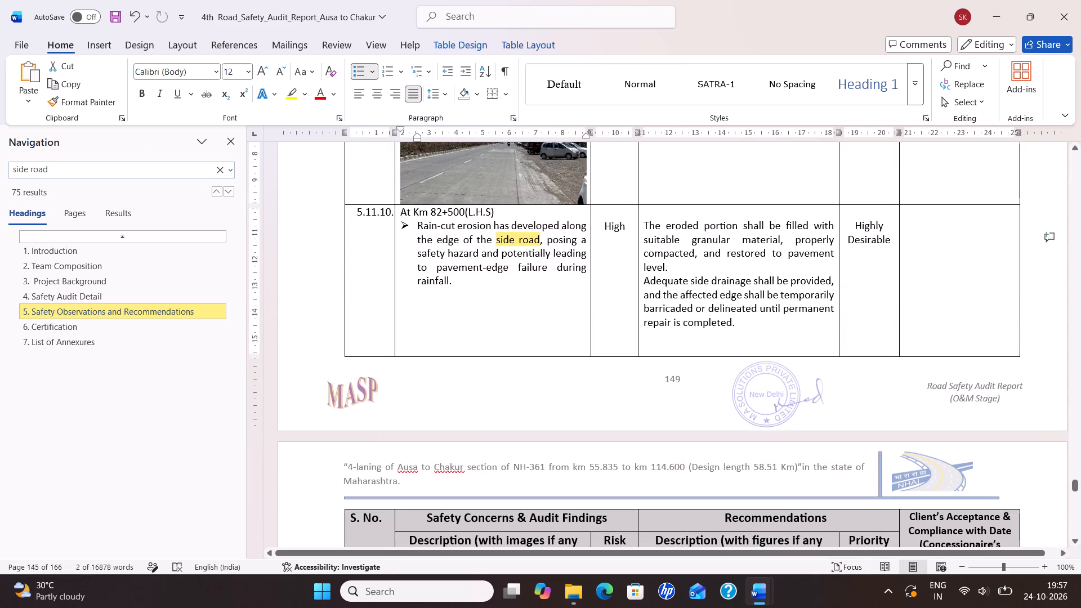
key(Return)
key(Return)
key(Return)
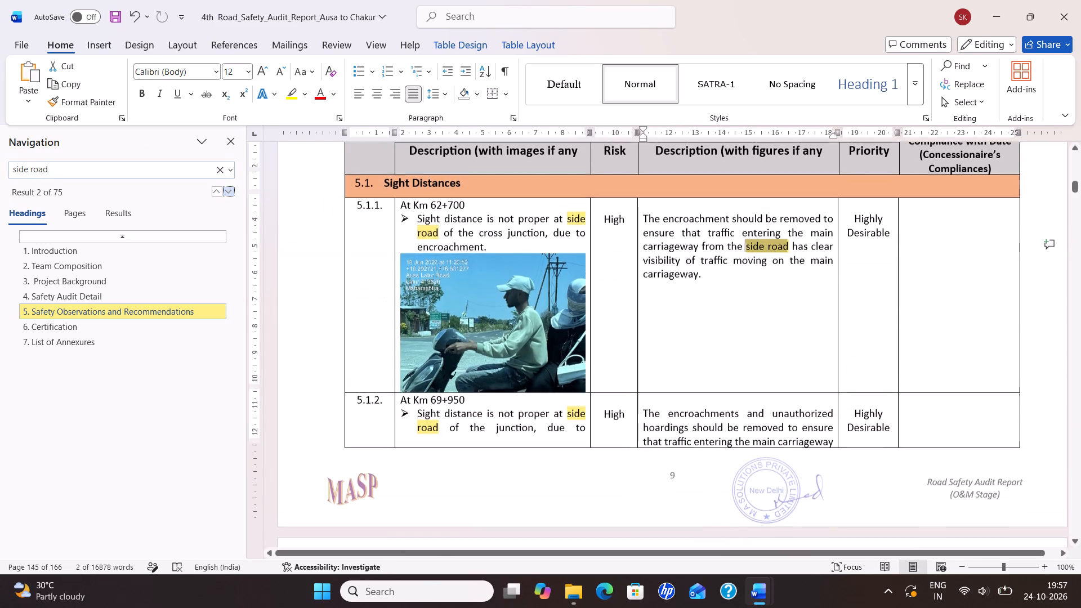
key(Return)
key(Return)
key(Return)
key(Return)
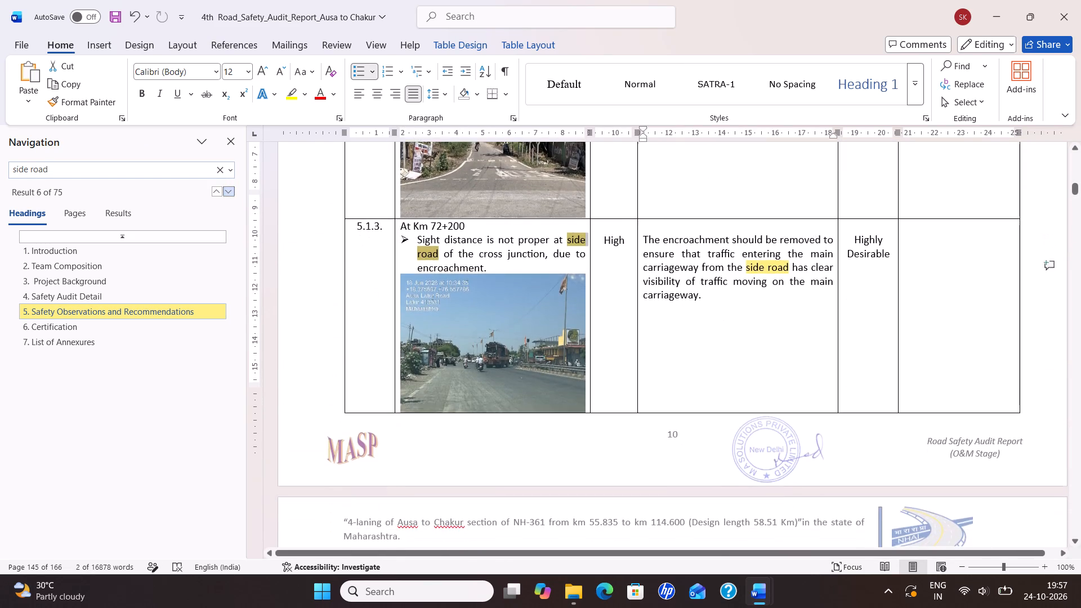
key(Return)
key(Return)
key(Return)
key(Return)
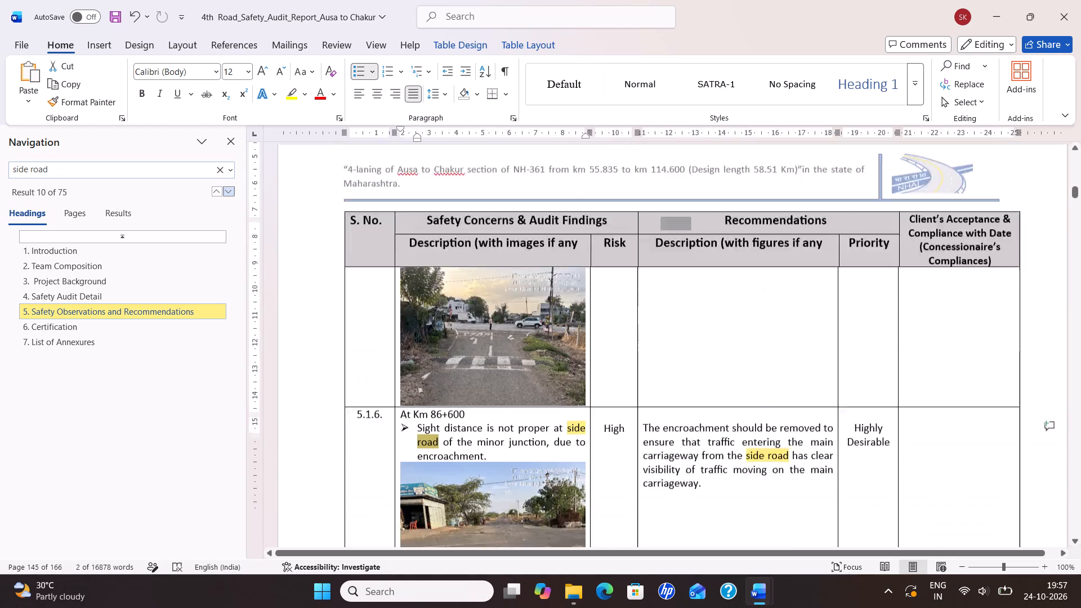
key(Return)
key(Return)
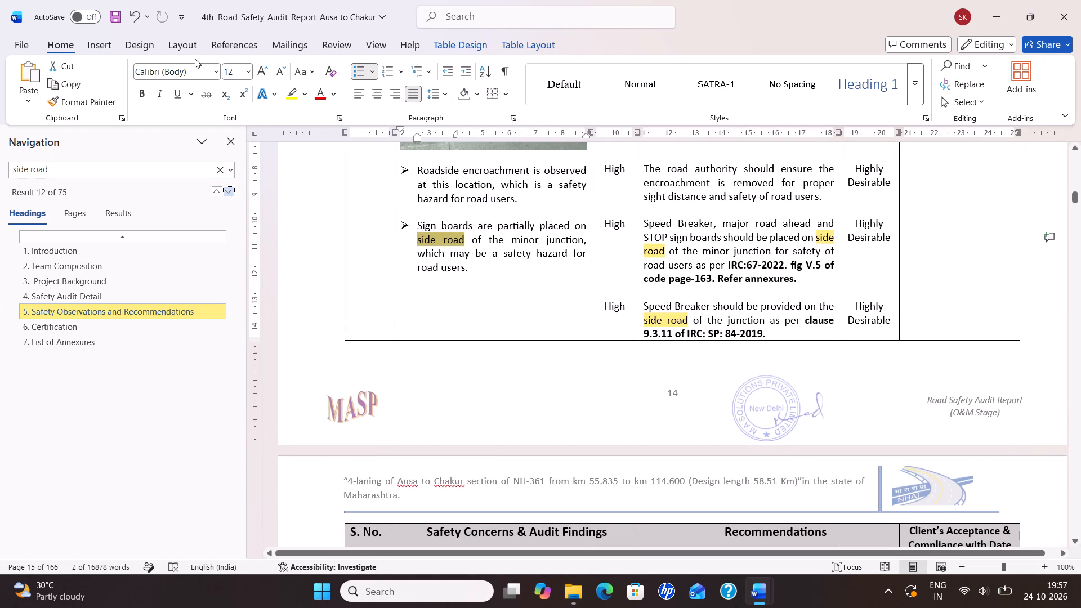
Copy the observation on partially placed side-road sign boards into the crash report as a bullet above "Speed breaker painting", without an extra empty bullet.
click(531, 323)
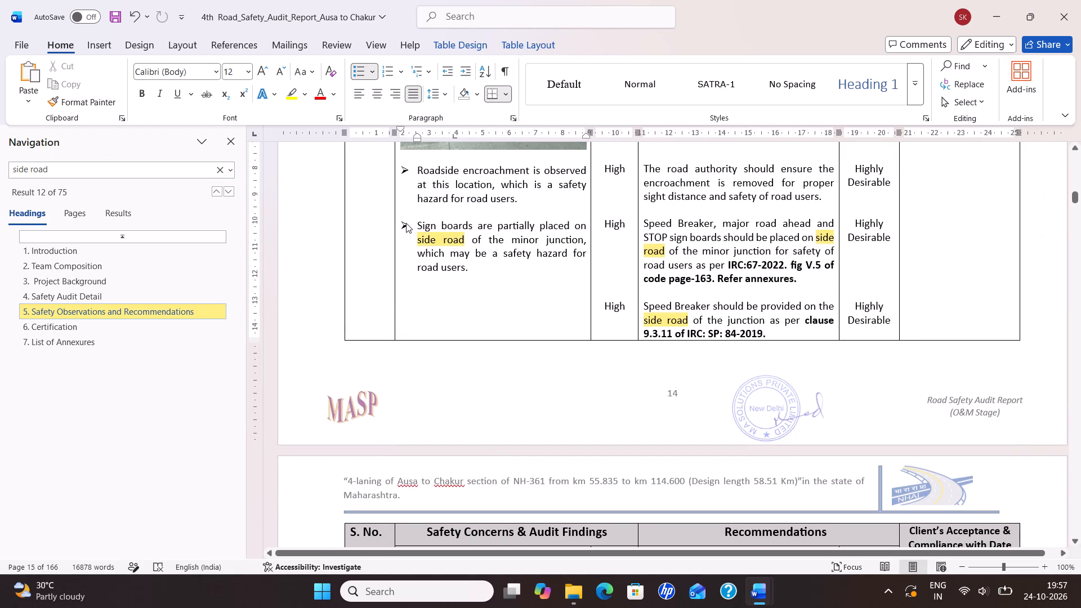
drag(416, 225, 507, 290)
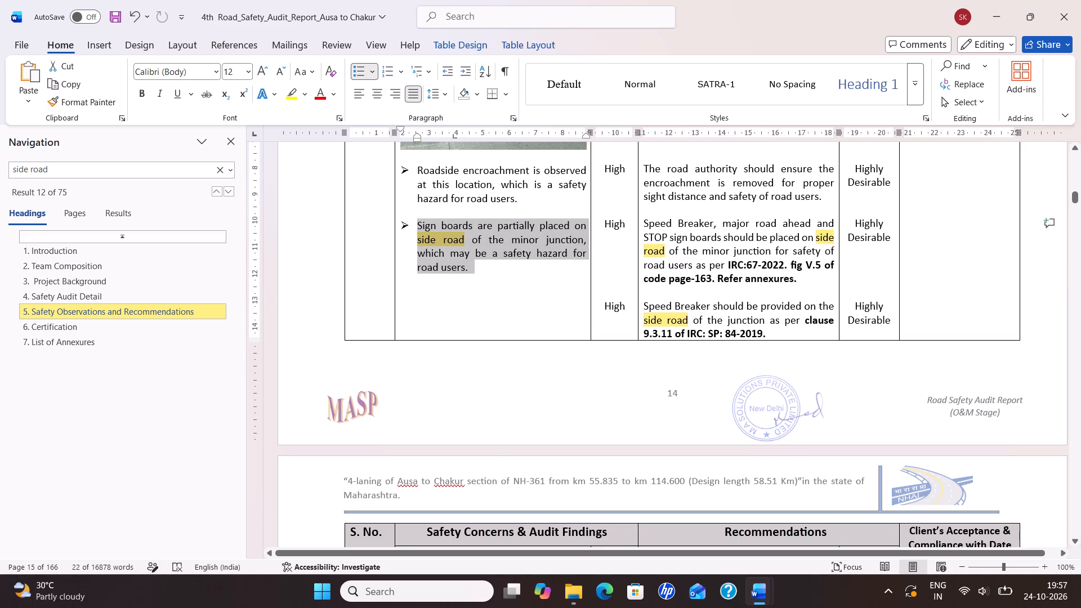
key(ctrl+c)
key(alt+Tab)
scroll(464, 348, up, 3)
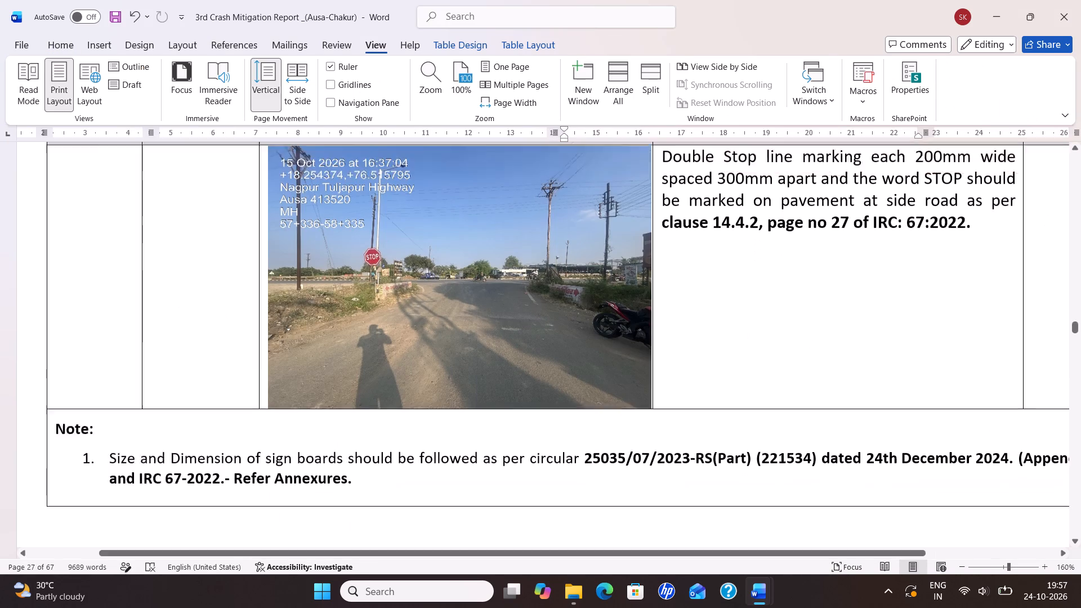
scroll(463, 348, up, 5)
scroll(356, 343, up, 4)
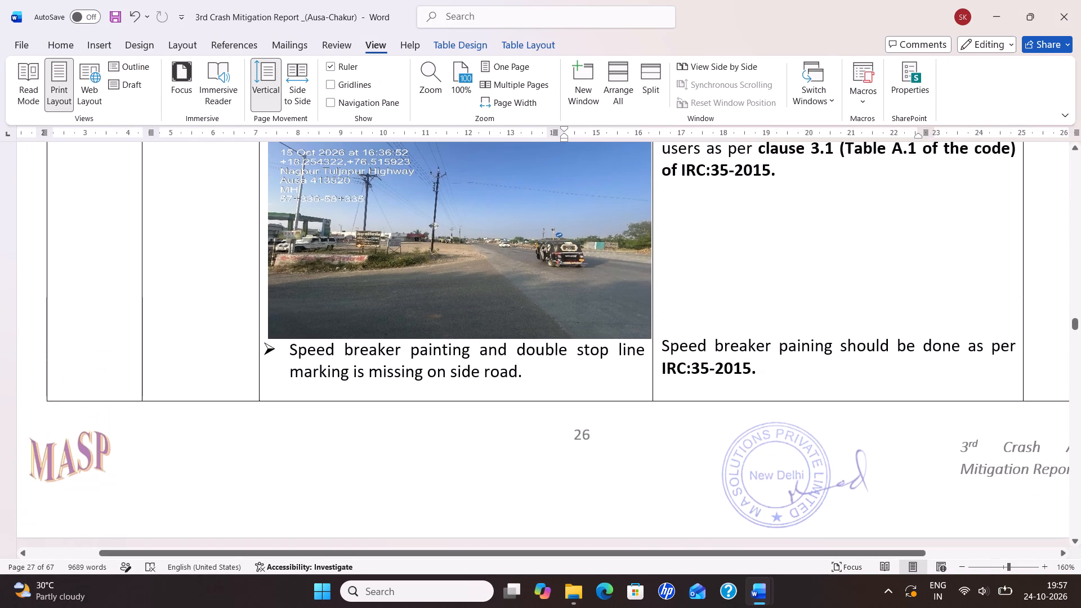
scroll(350, 348, down, 8)
scroll(598, 259, up, 2)
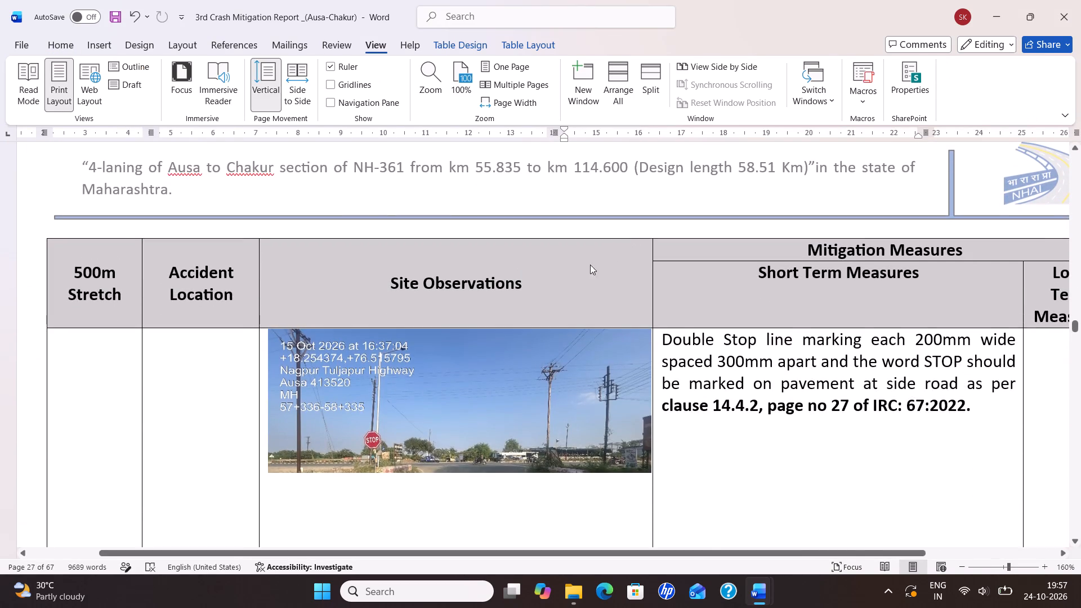
scroll(590, 265, up, 5)
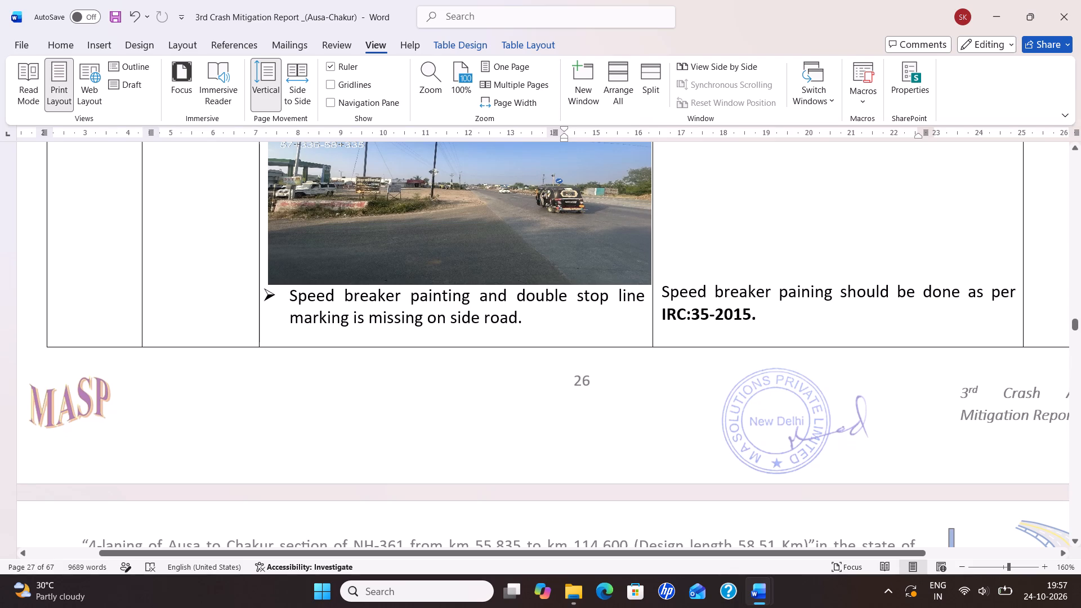
click(287, 292)
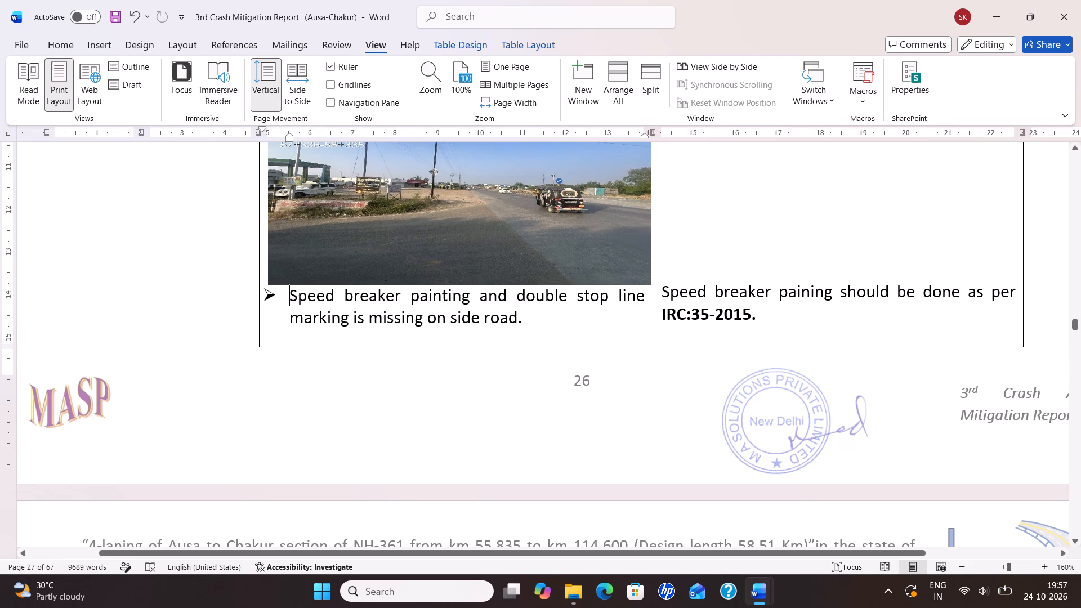
key(Return)
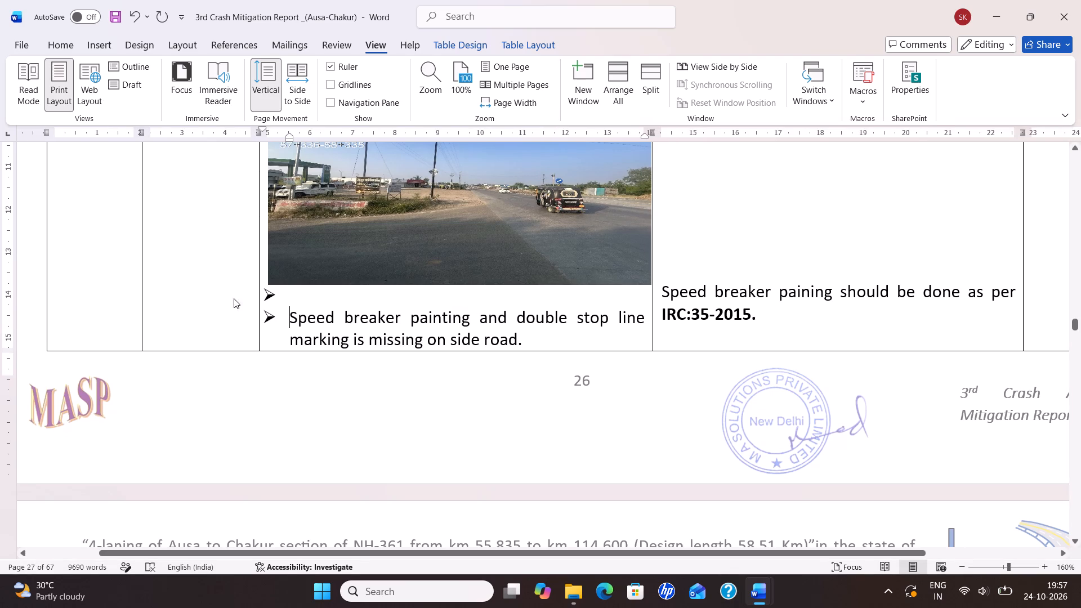
click(295, 296)
key(ctrl+v)
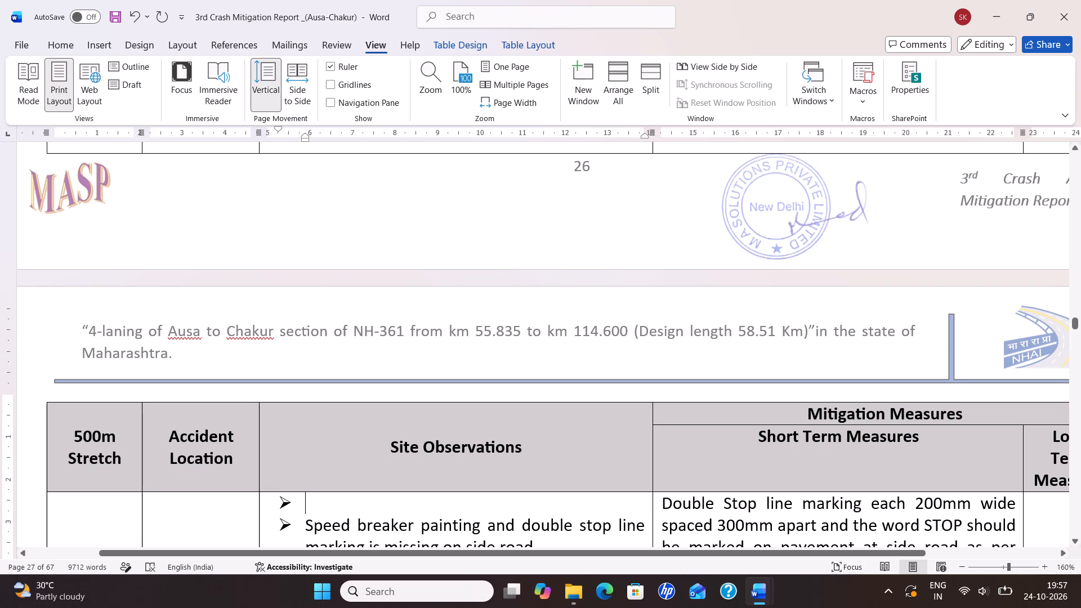
key(BackSpace)
Copy the audit report's recommendation on Speed Breaker, major road ahead and STOP sign boards into the crash report's short-term measures beside the side-road sign board observation.
scroll(981, 584, up, 4)
scroll(887, 377, up, 3)
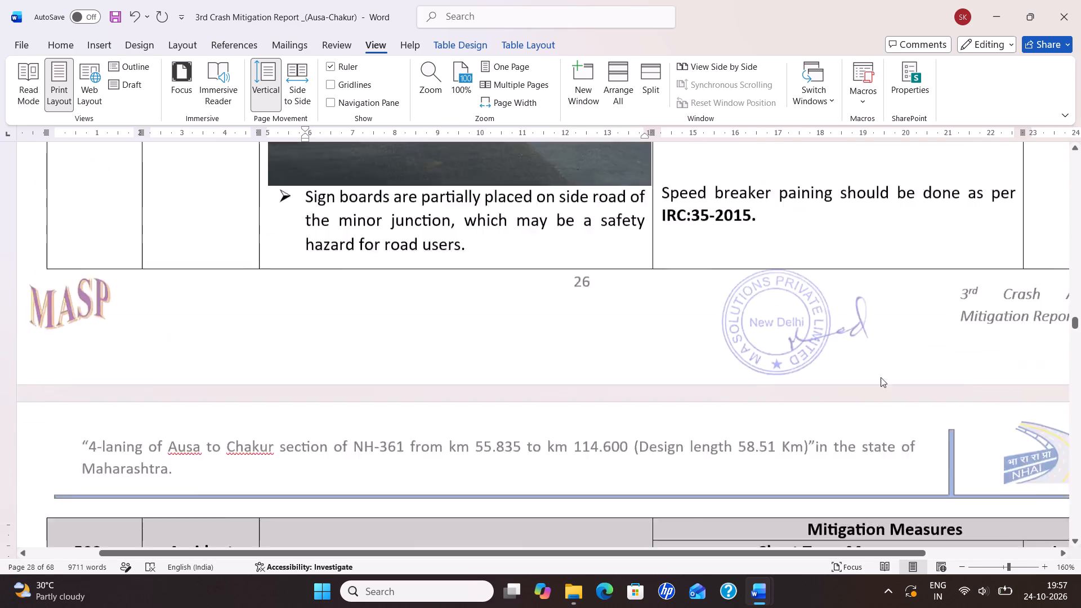
scroll(881, 377, up, 2)
click(793, 308)
key(Return)
key(Return)
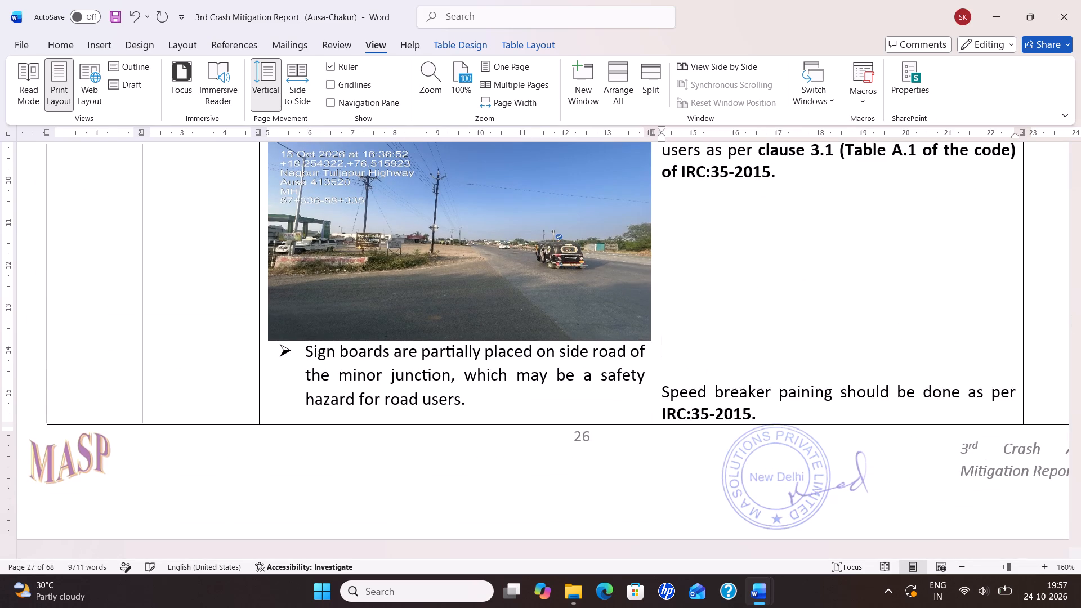
key(Return)
key(alt+Tab)
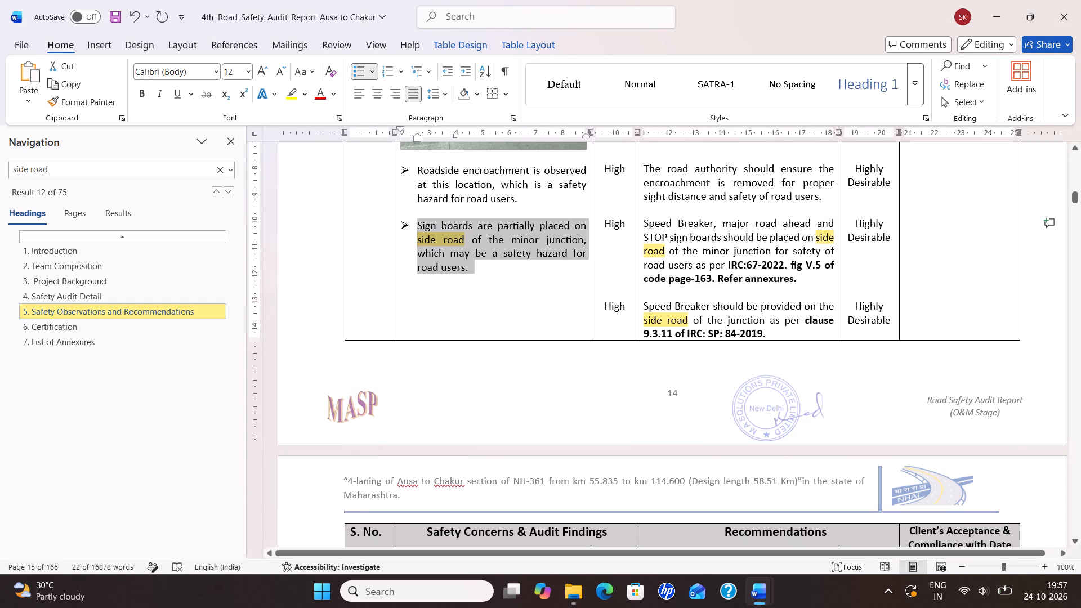
drag(650, 223, 755, 289)
key(ctrl+c)
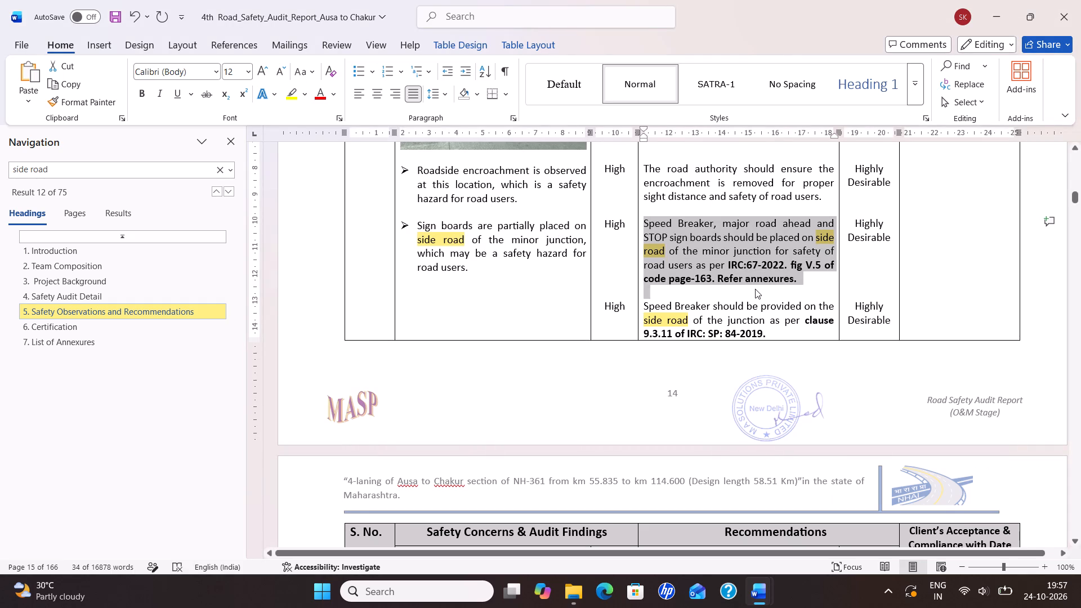
key(alt+Tab)
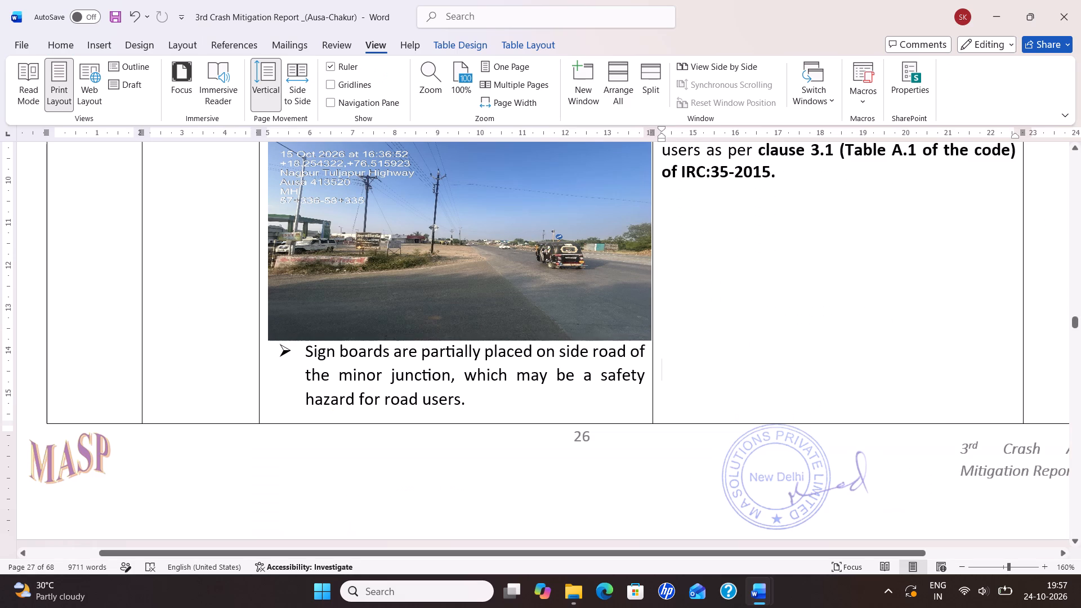
key(BackSpace)
key(ctrl+v)
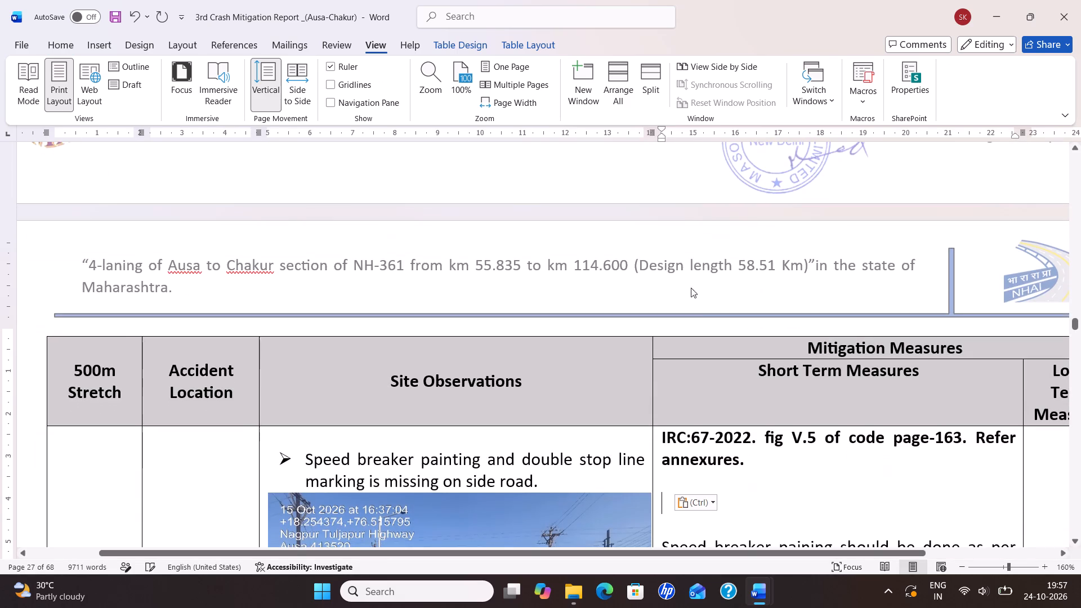
Line up the speed breaker painting observation with its IRC:35-2015 measure by adding a blank line above the observation and removing those above the measure, and save.
scroll(702, 466, up, 3)
scroll(565, 392, down, 2)
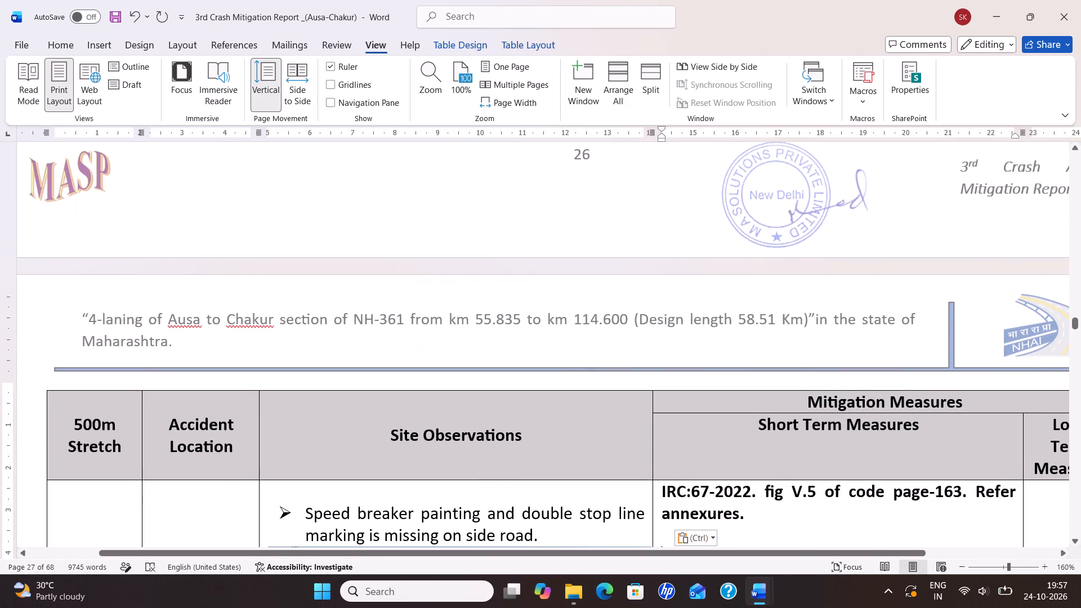
click(408, 493)
key(Return)
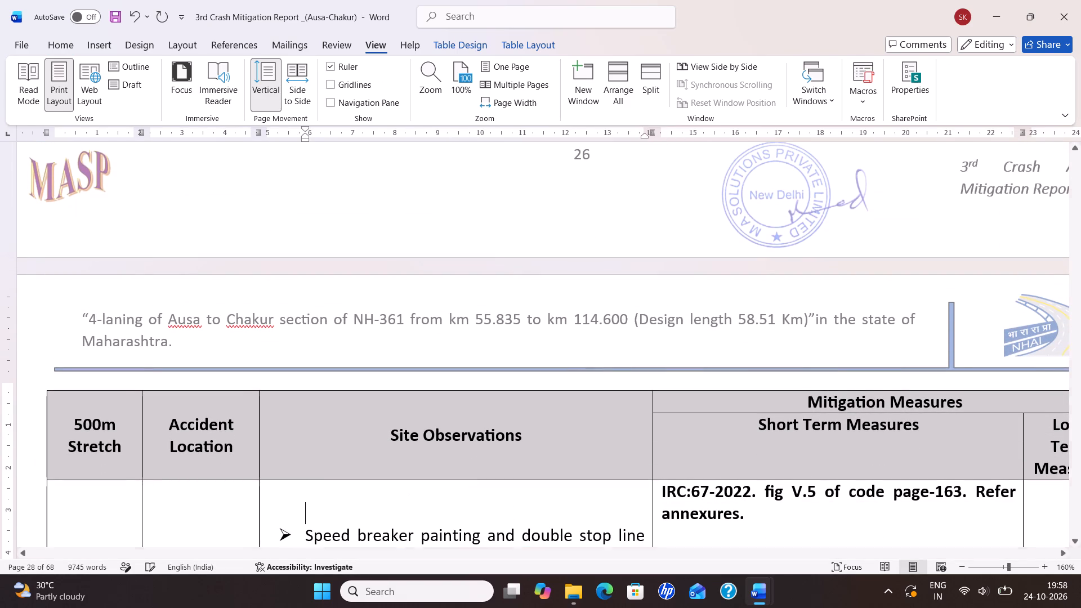
scroll(589, 515, down, 3)
click(670, 422)
key(BackSpace)
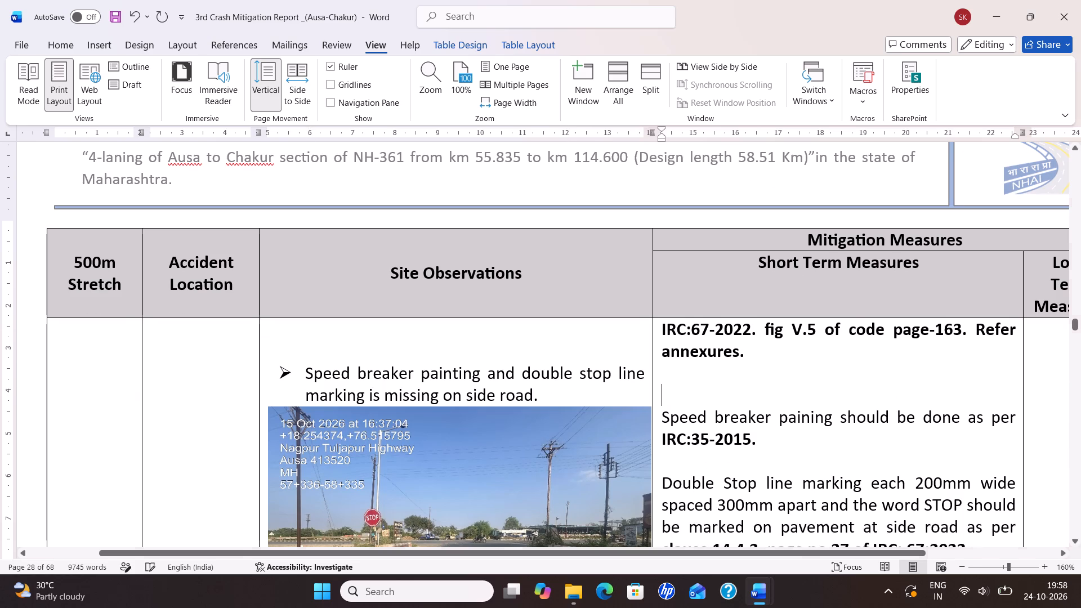
key(BackSpace)
key(BackSpace)
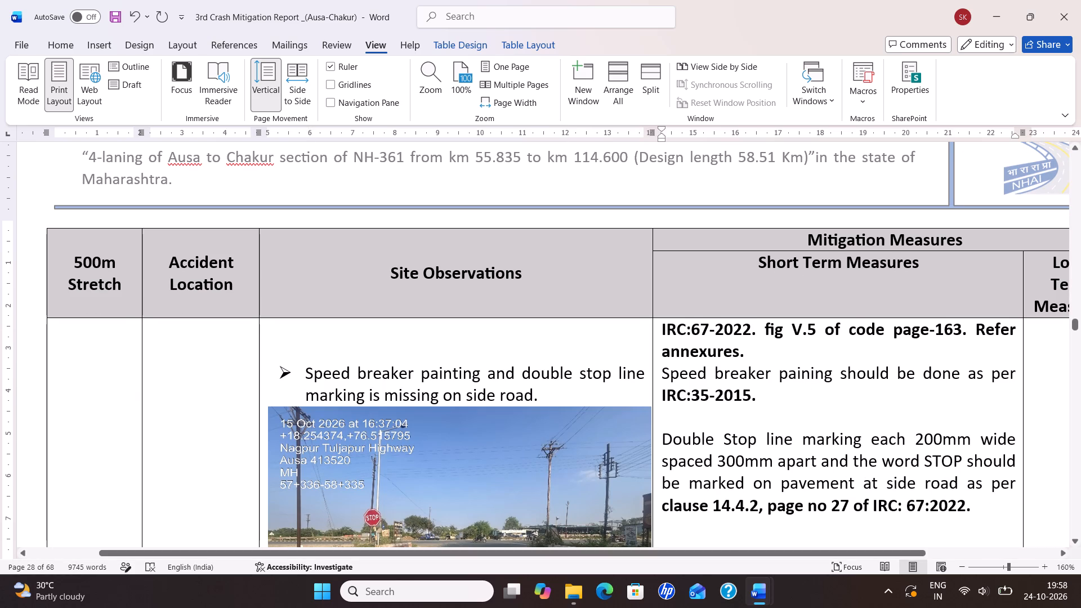
key(ctrl+s)
Shorten the sign board observation to end at "minor junction." by deleting "which may be a safety hazard for road users", and save the crash report.
scroll(588, 334, up, 7)
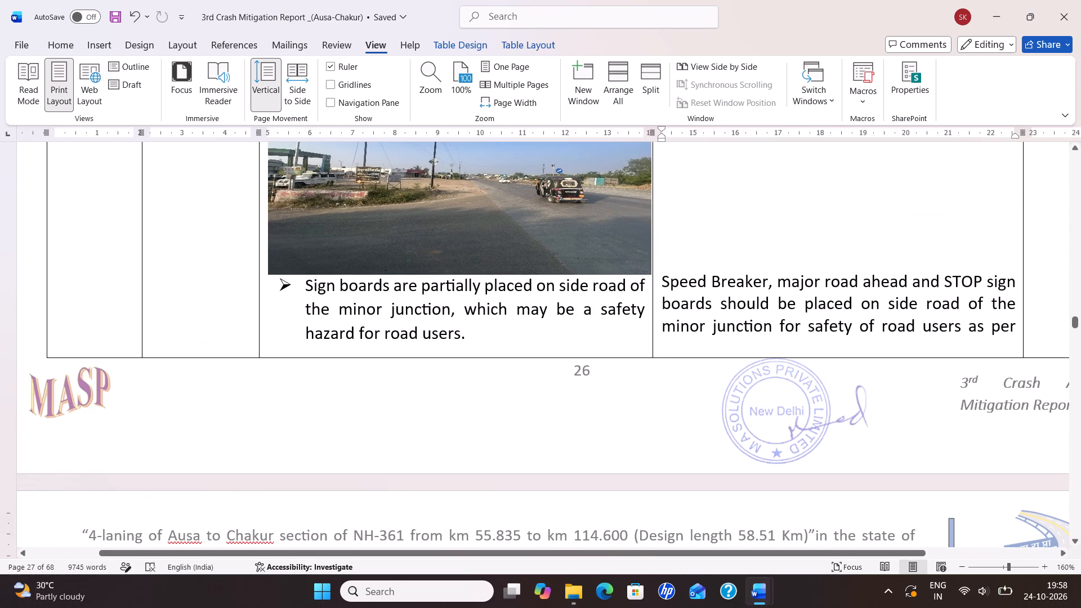
drag(451, 309, 459, 325)
key(Delete)
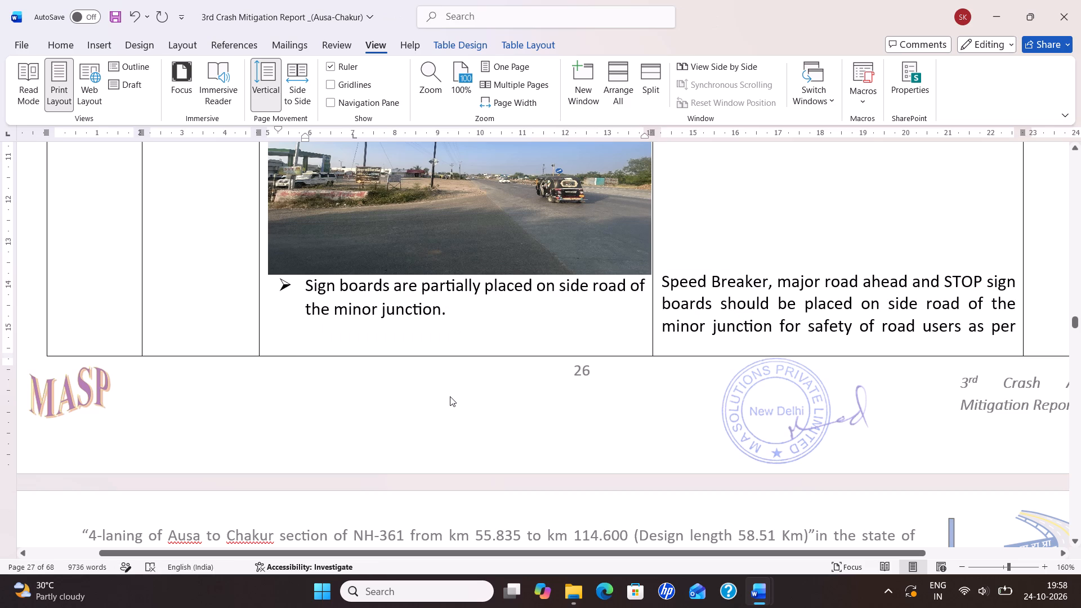
key(alt+Tab)
key(alt+Tab)
key(ctrl+s)
Check the stretch's accident location in the crash report, search the audit report for "58+", and examine the findings and recommendations at Km 58+500.
key(alt+Tab)
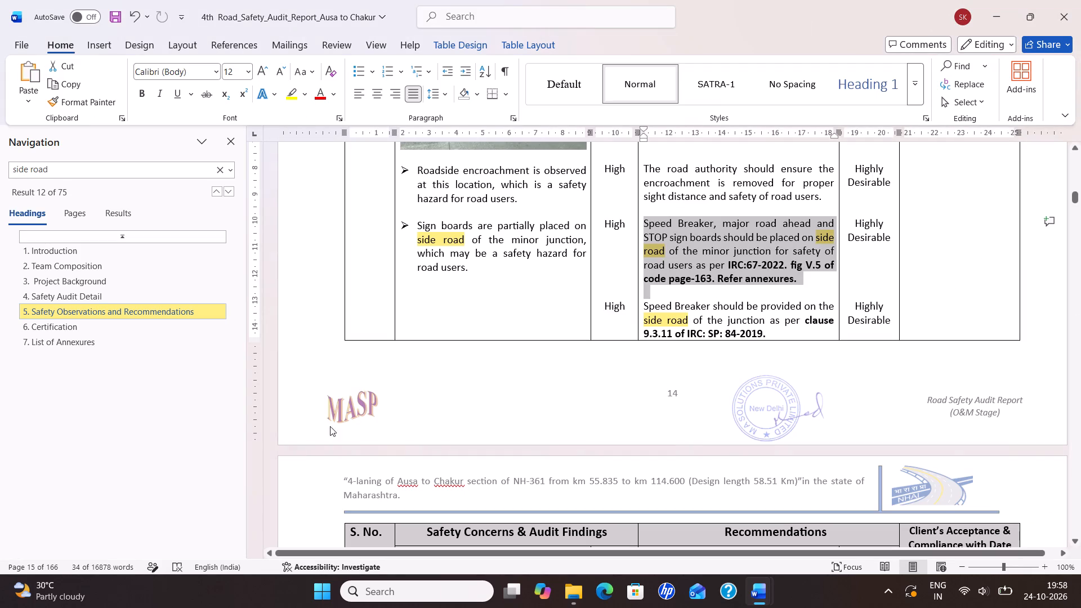
key(alt+Tab)
scroll(203, 323, up, 3)
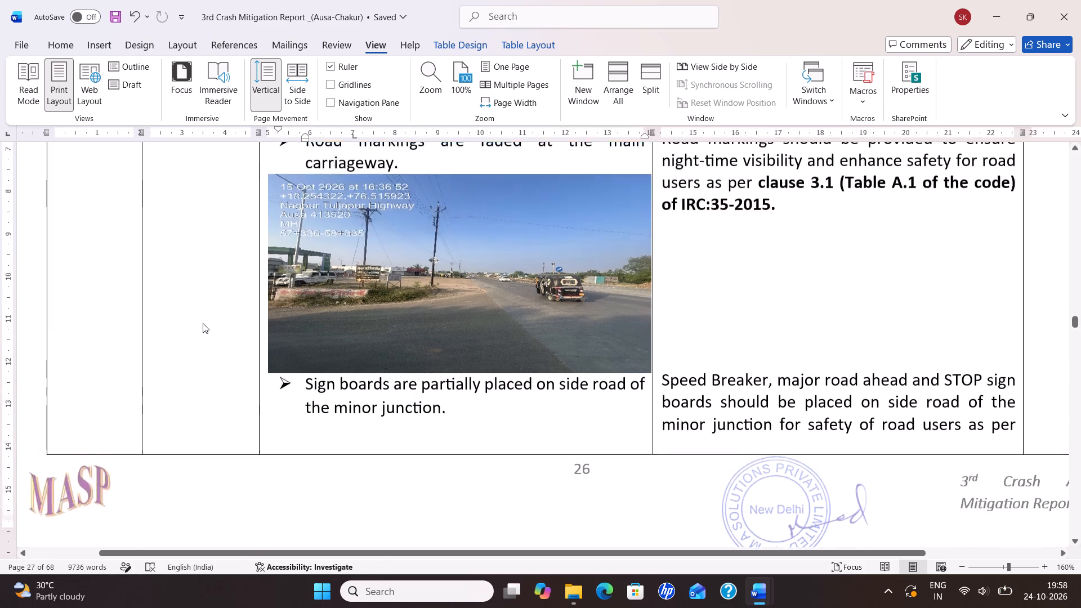
scroll(203, 323, up, 14)
scroll(206, 332, up, 7)
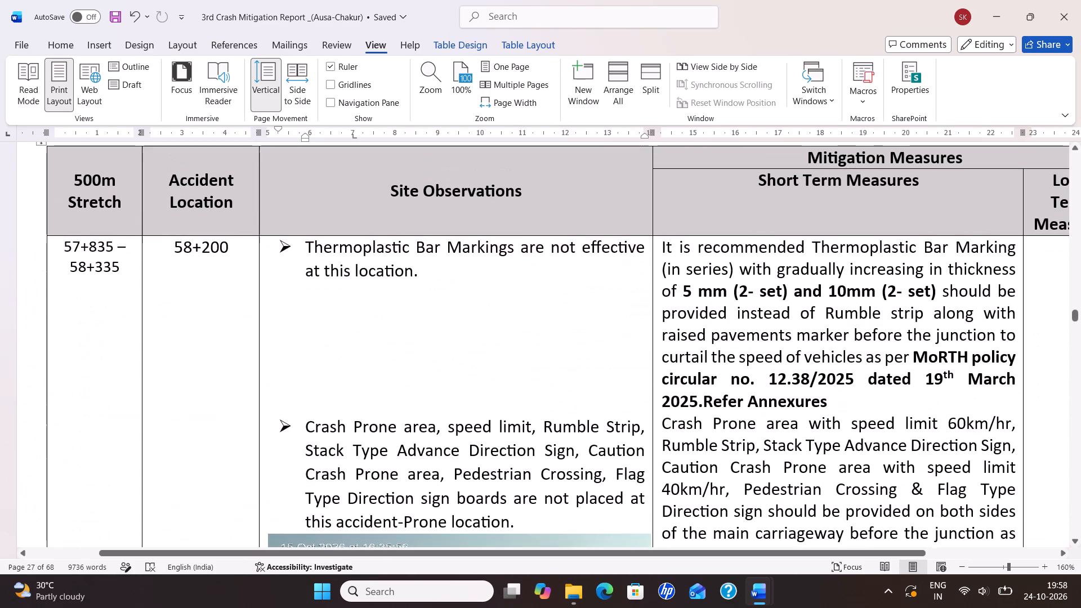
key(alt+Tab)
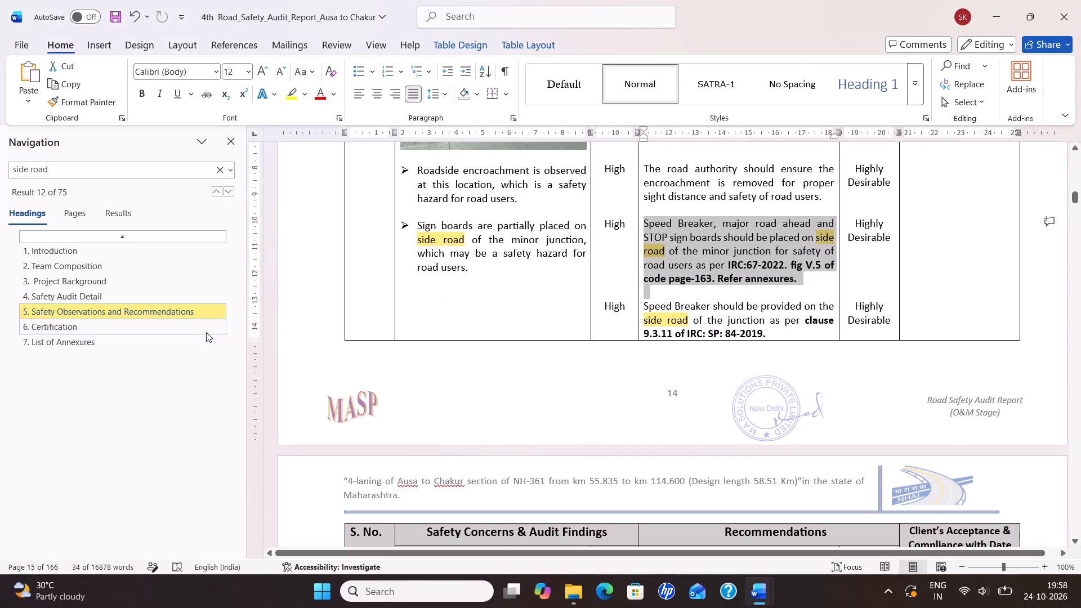
click(122, 171)
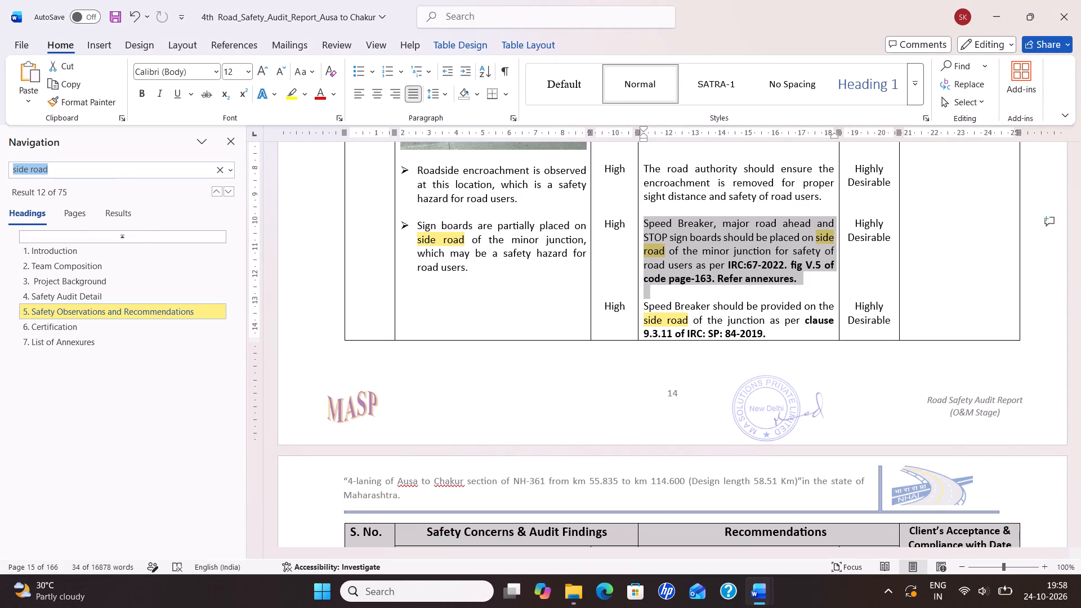
text(58+)
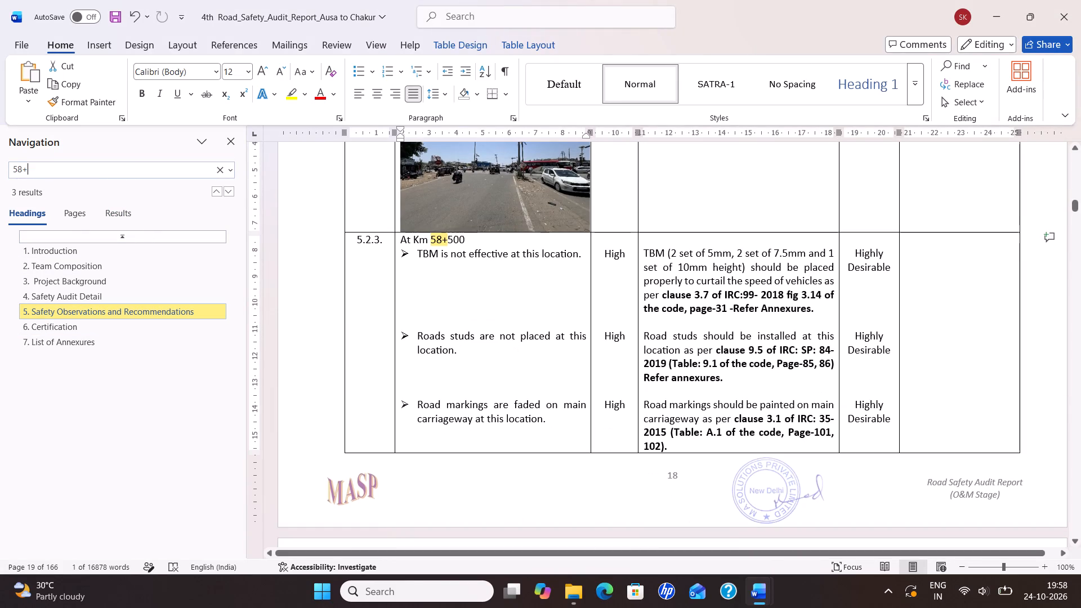
scroll(754, 347, down, 7)
scroll(624, 339, down, 5)
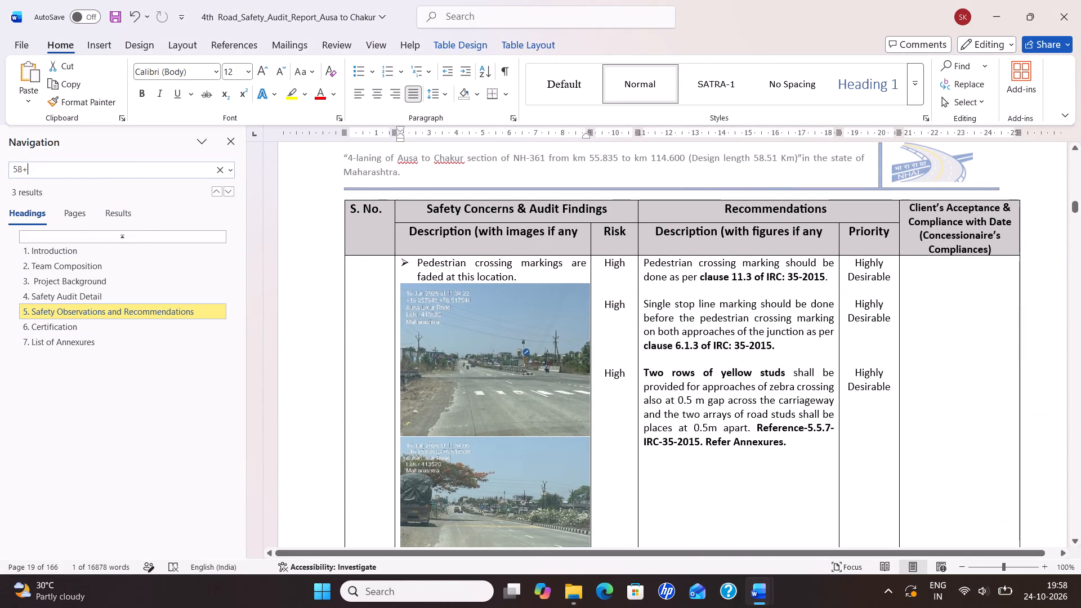
scroll(556, 380, down, 3)
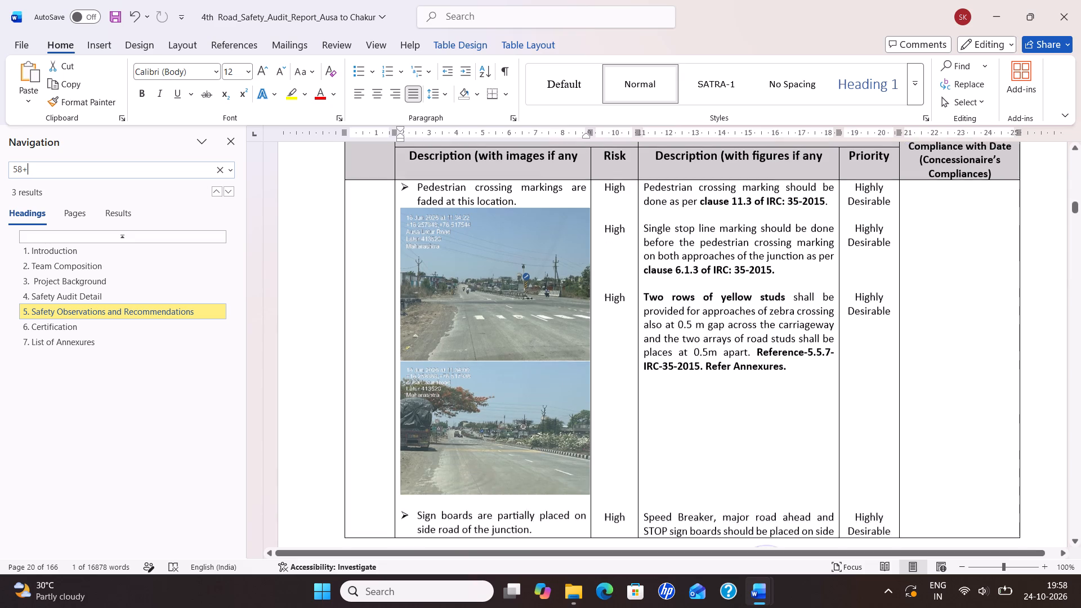
scroll(556, 380, down, 13)
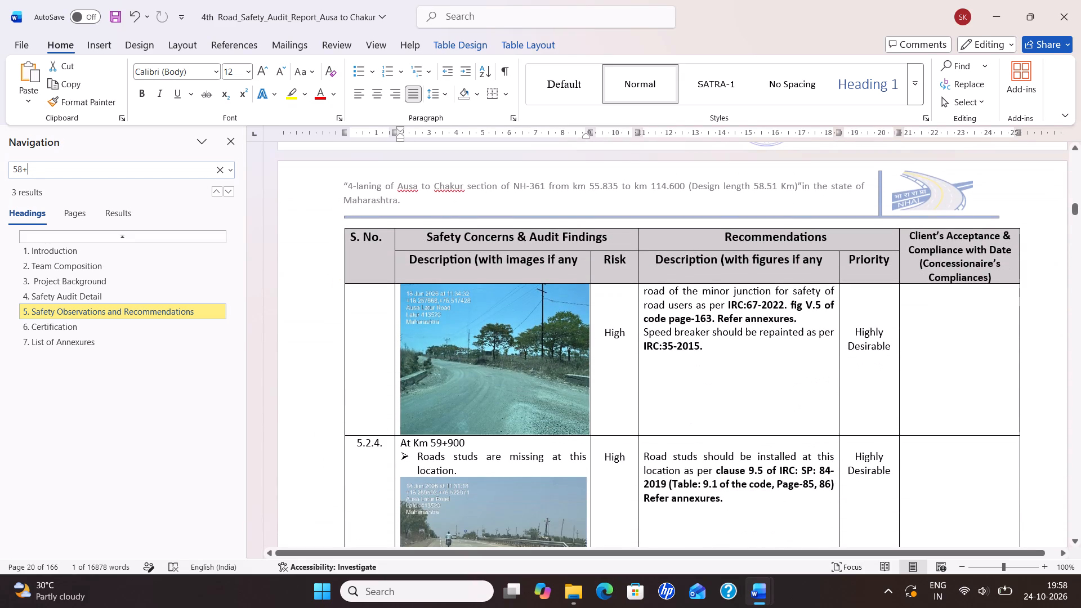
scroll(556, 383, down, 3)
scroll(518, 285, down, 3)
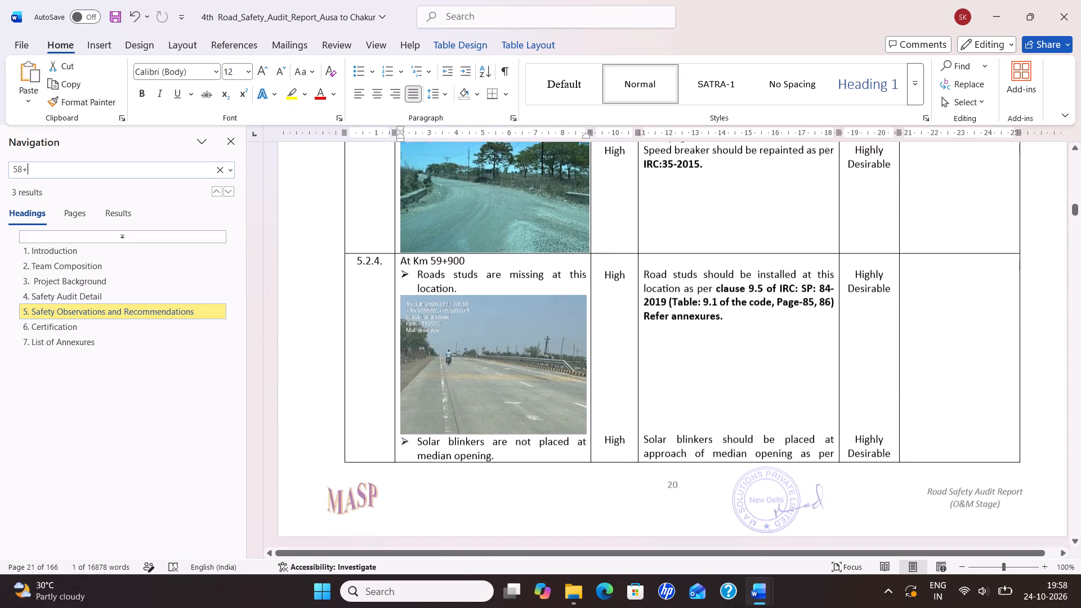
scroll(526, 305, up, 2)
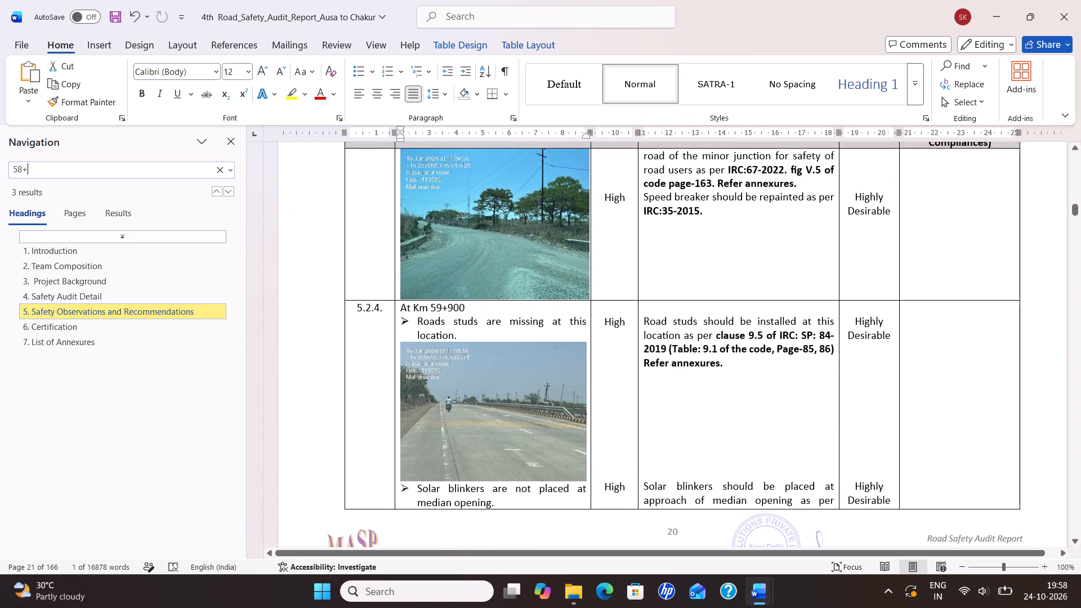
Step through the remaining "58+" matches in the audit report and examine the Km 58+000 entries on access to property, with their photos.
click(224, 190)
click(224, 190)
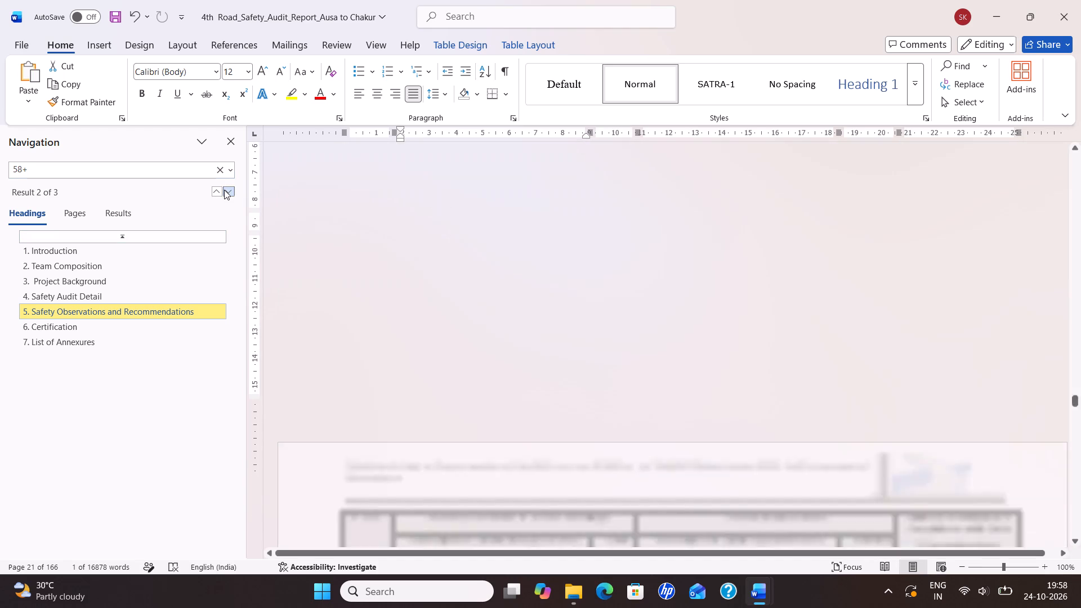
scroll(663, 343, down, 10)
scroll(650, 341, up, 1)
scroll(650, 341, down, 2)
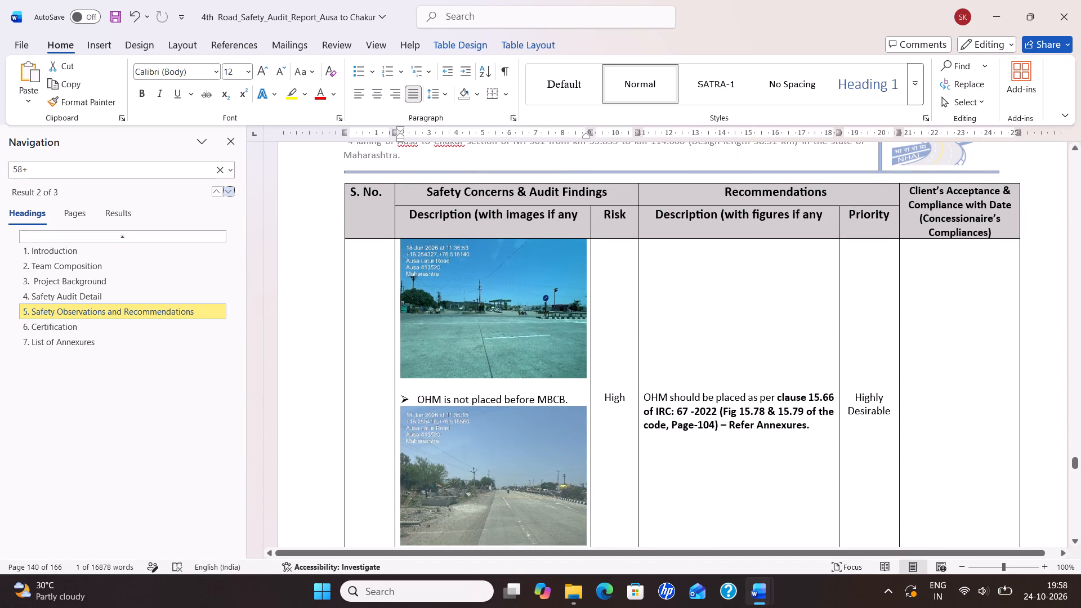
scroll(571, 339, up, 13)
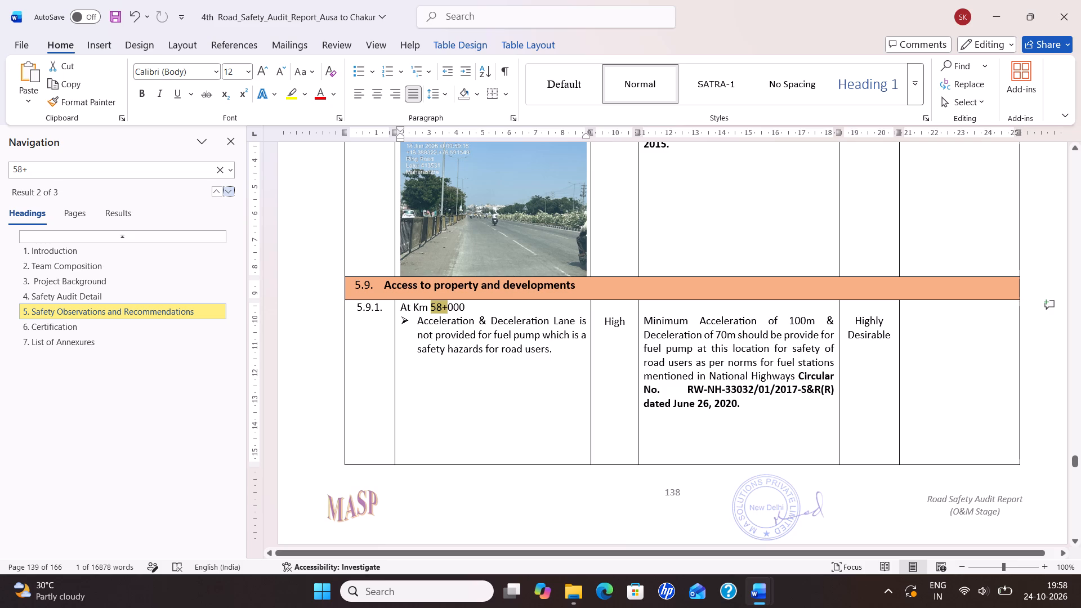
scroll(655, 346, down, 10)
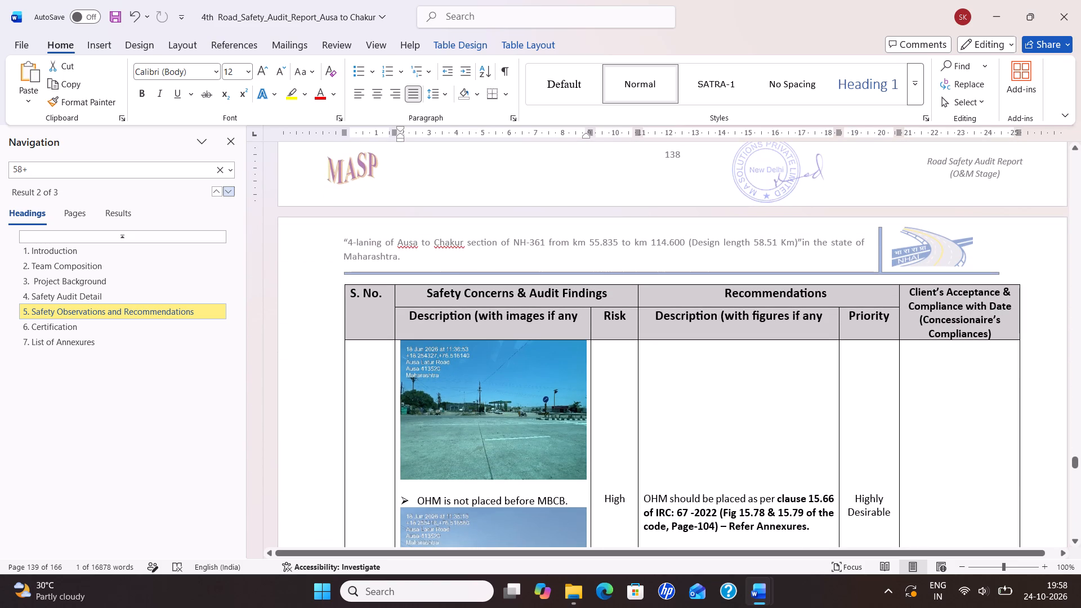
ctrl+scroll(504, 396, up, 3)
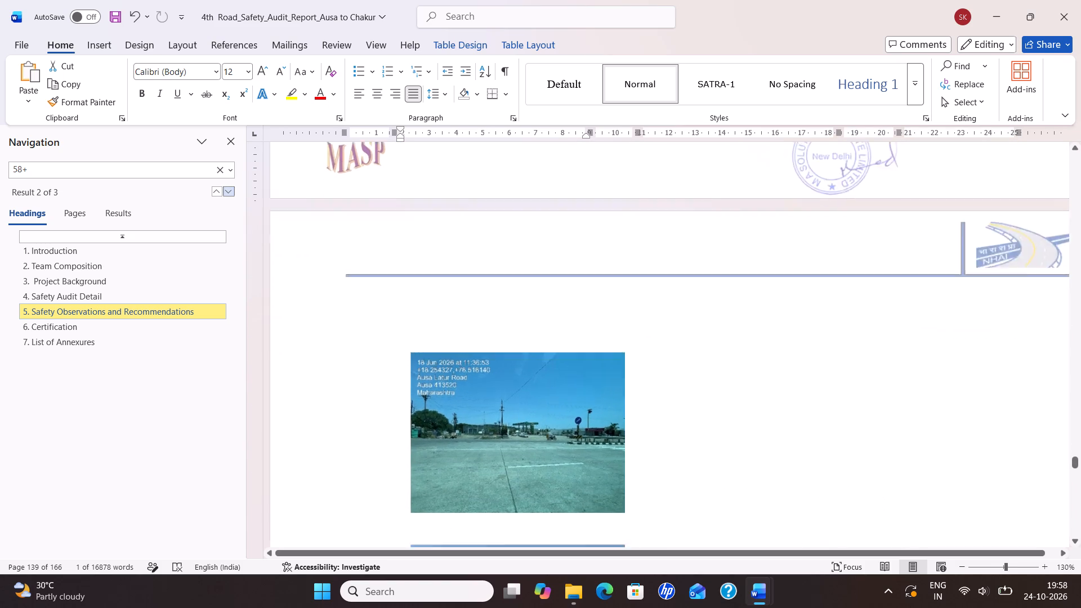
ctrl+scroll(504, 396, up, 6)
scroll(536, 316, down, 7)
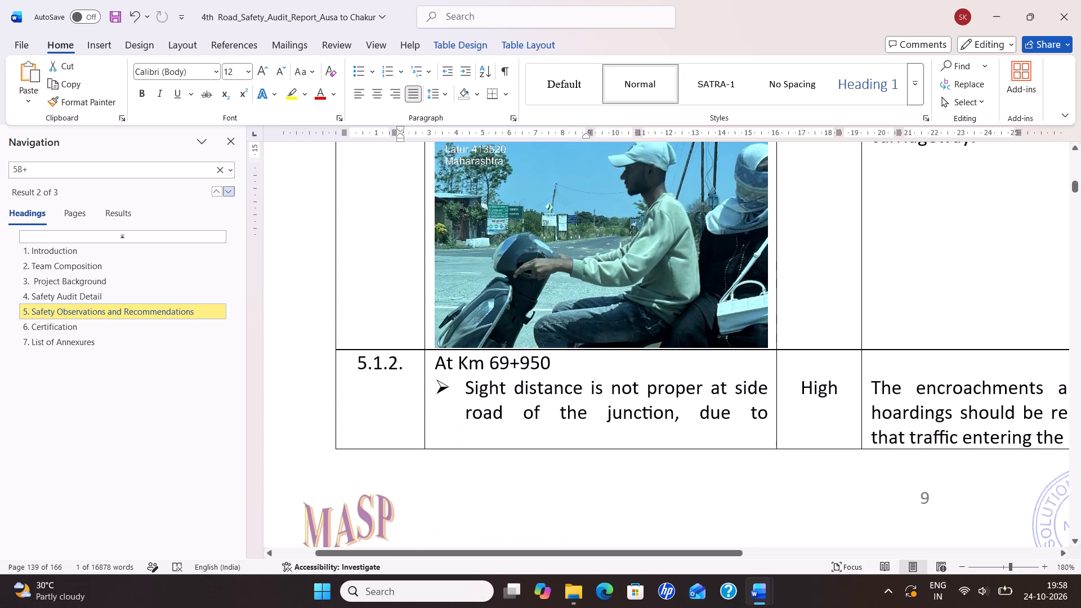
click(226, 191)
scroll(573, 269, down, 2)
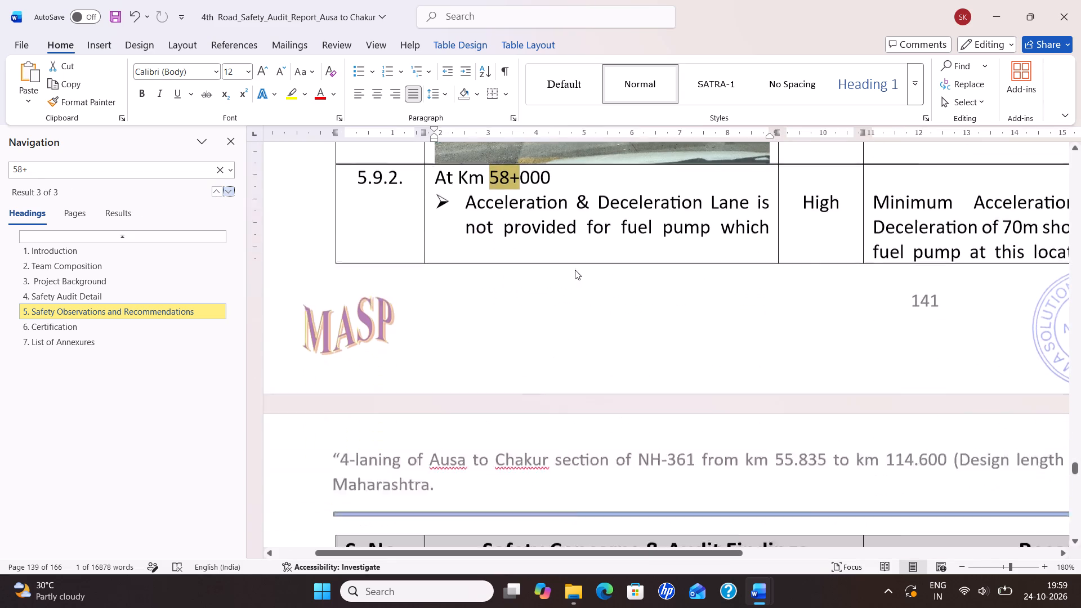
scroll(575, 270, down, 9)
scroll(576, 267, up, 12)
scroll(575, 268, down, 6)
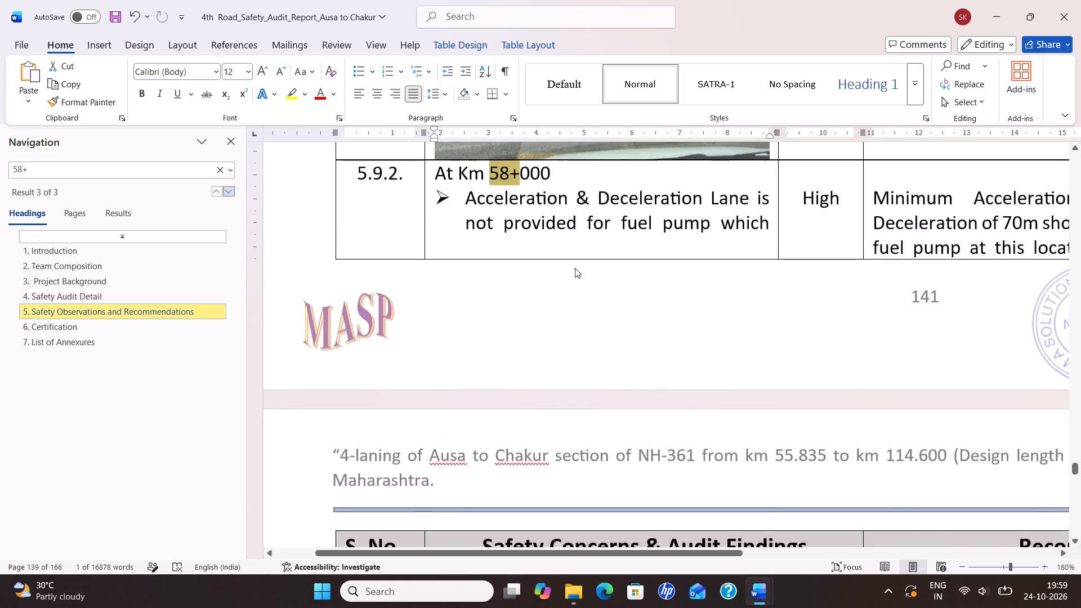
scroll(575, 268, down, 2)
ctrl+scroll(580, 303, up, 7)
scroll(603, 263, down, 5)
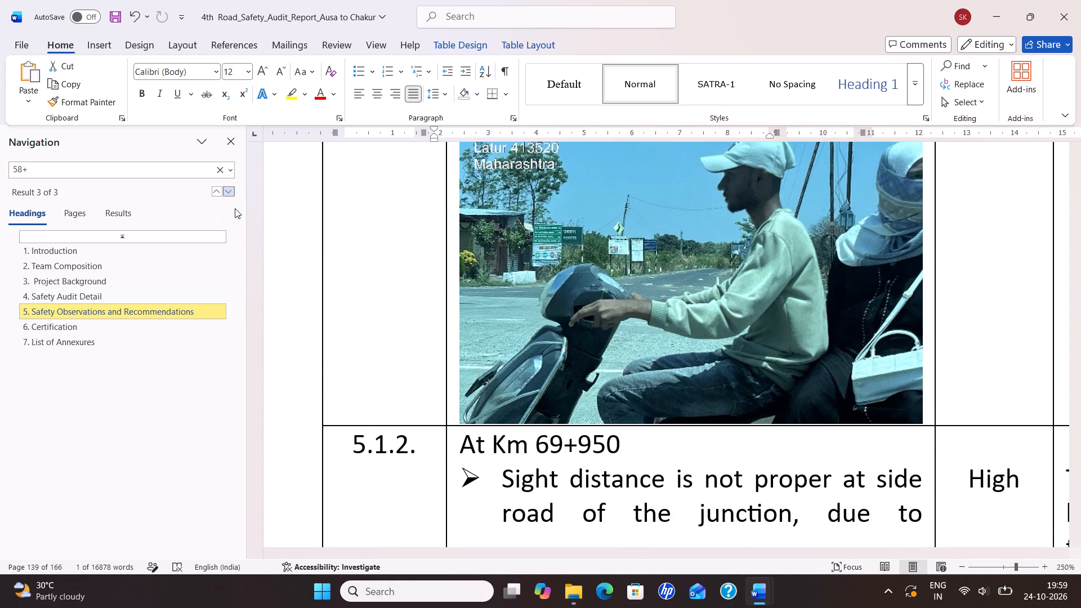
Return to the first "58+" match in the audit report and examine the Km 58+500 findings and their photos again.
click(233, 189)
scroll(676, 275, down, 2)
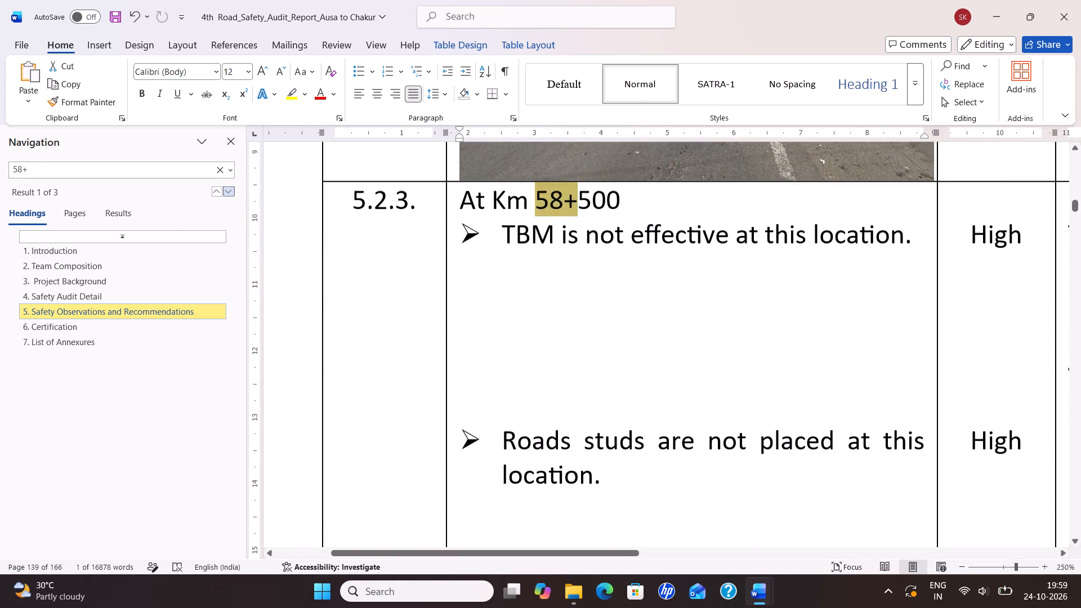
scroll(677, 275, down, 14)
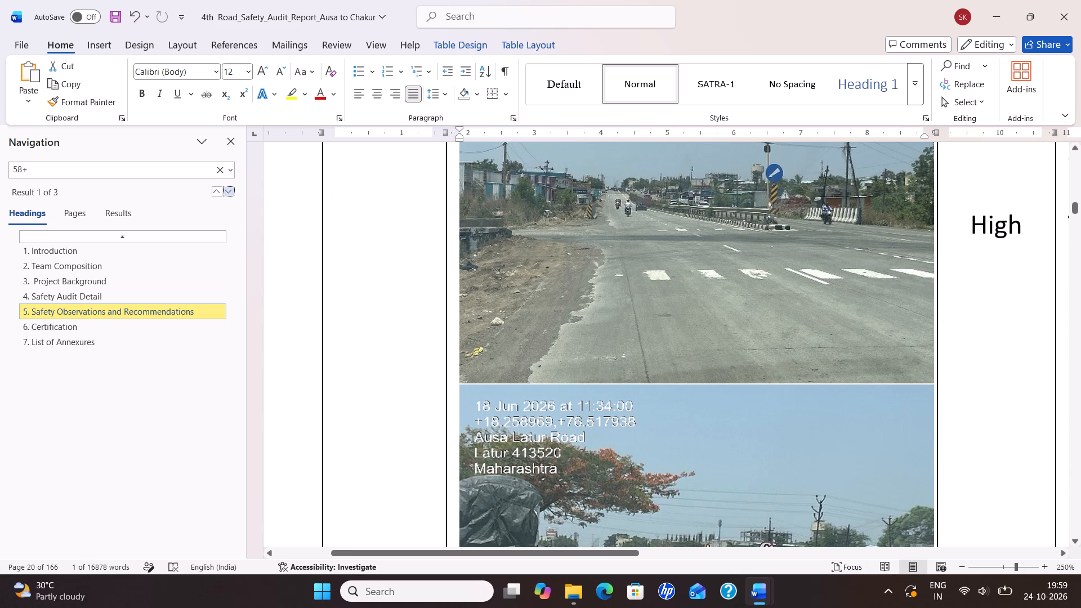
scroll(679, 267, down, 9)
scroll(679, 265, up, 4)
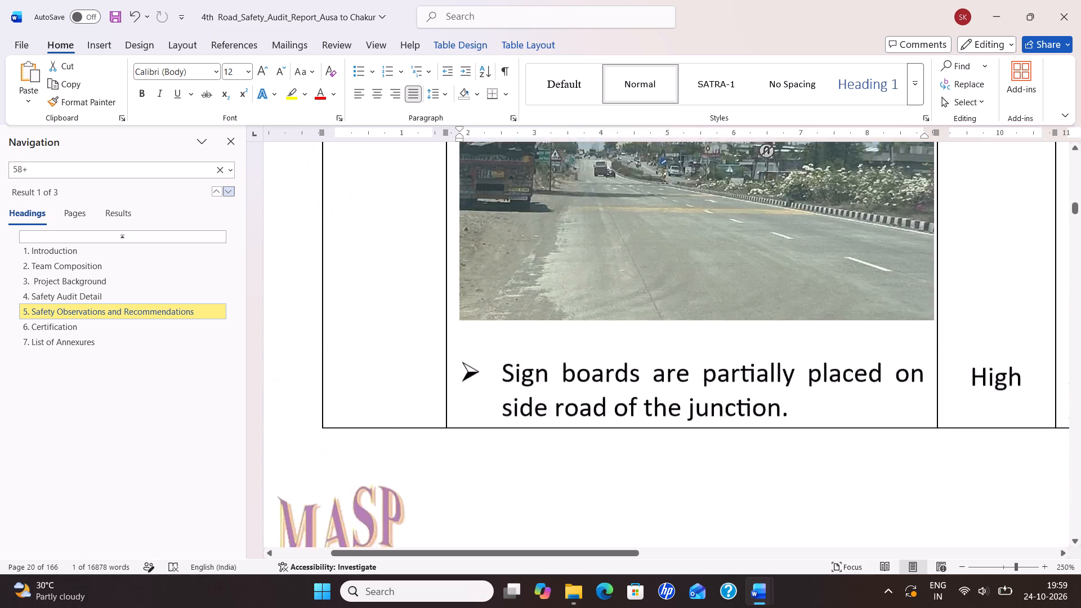
scroll(679, 265, up, 3)
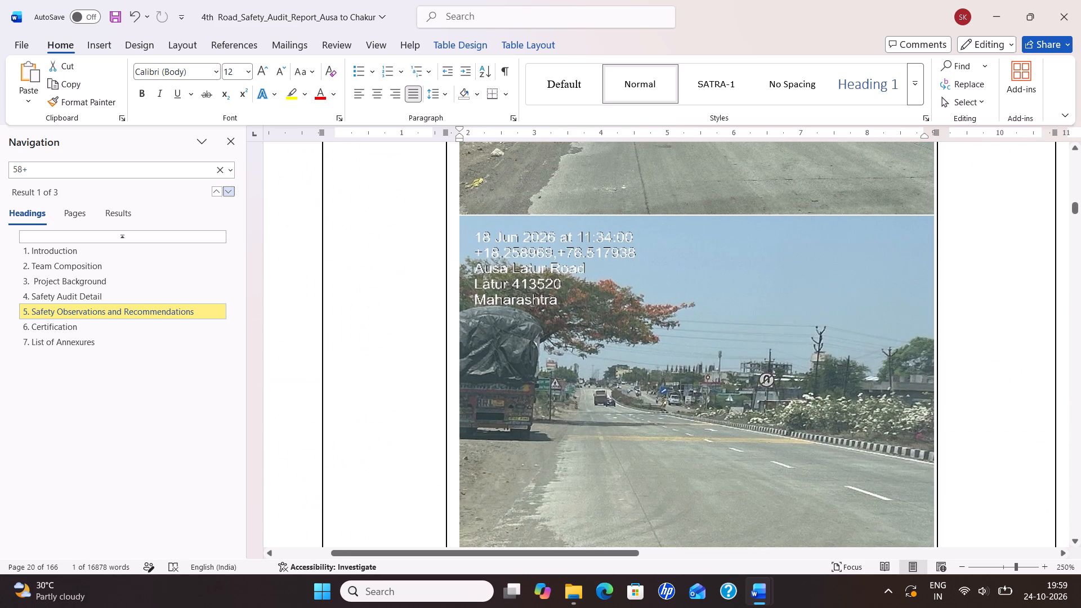
scroll(679, 264, down, 5)
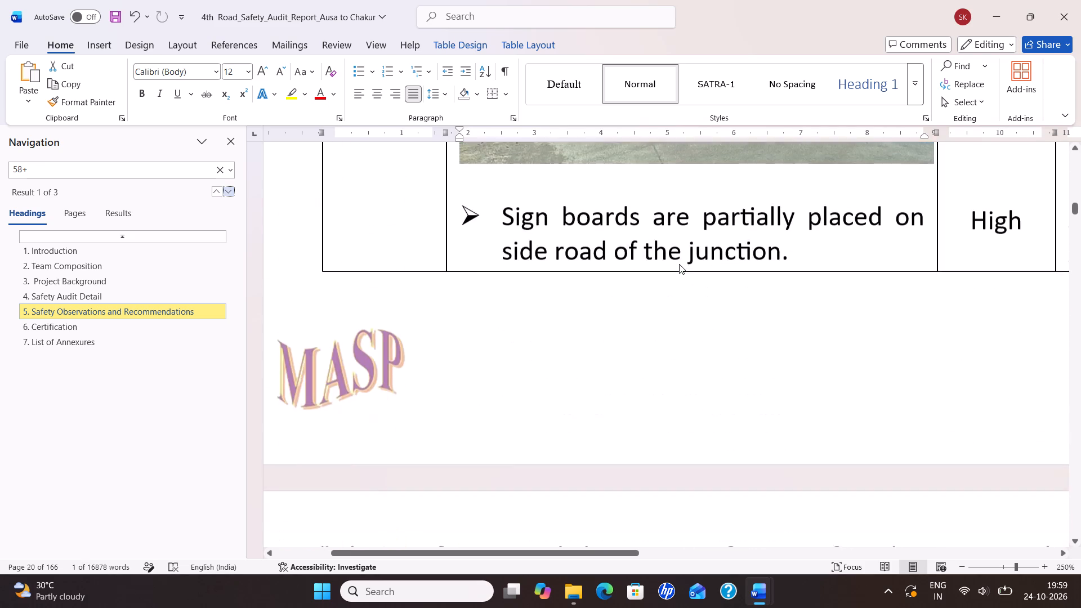
scroll(679, 264, down, 15)
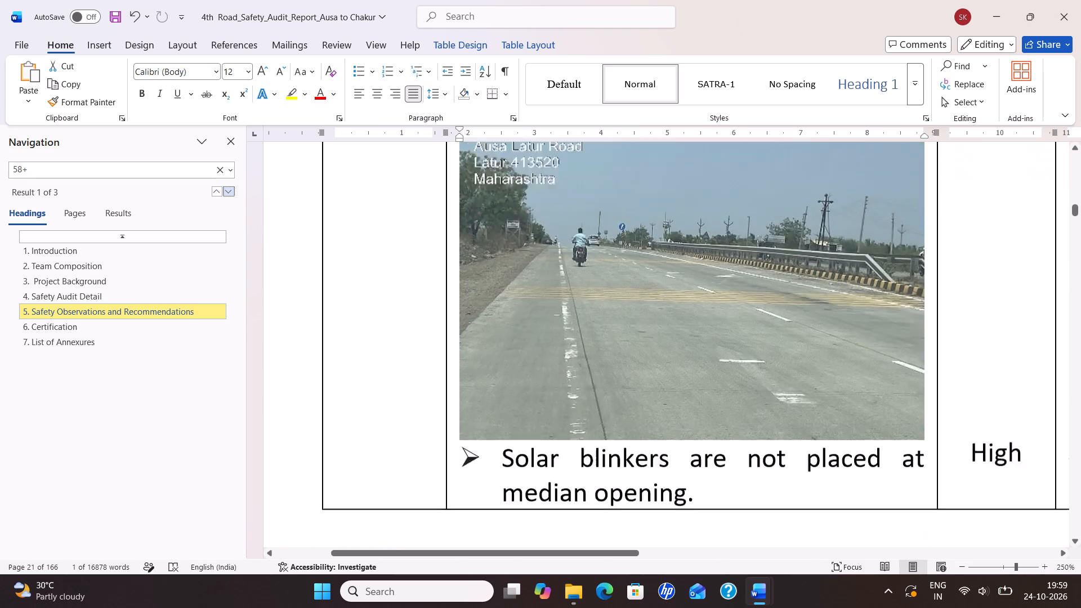
scroll(676, 253, down, 9)
scroll(667, 242, up, 4)
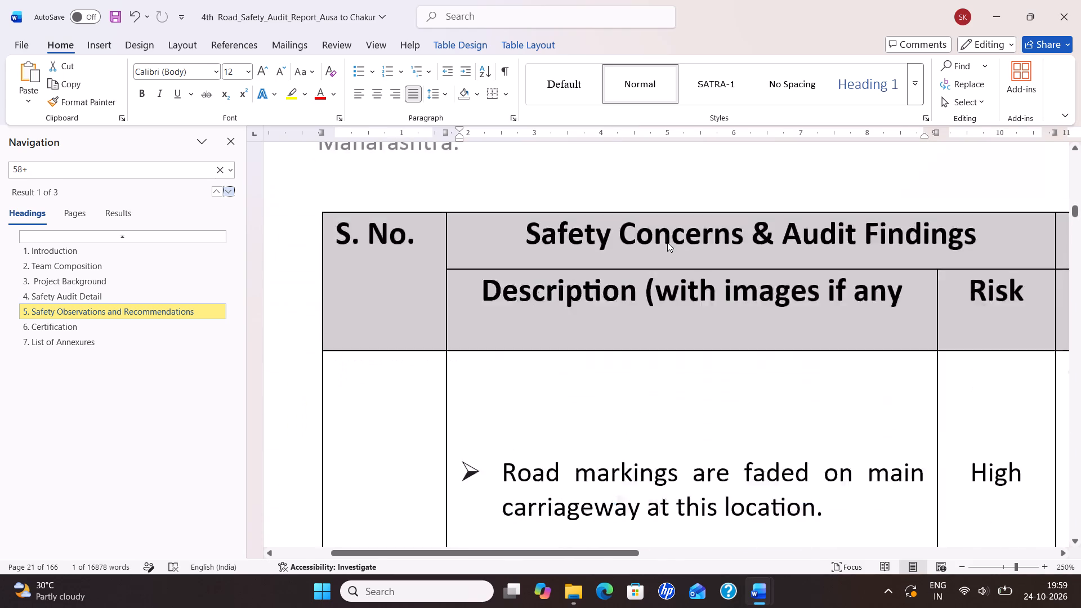
scroll(667, 242, up, 4)
scroll(667, 242, down, 6)
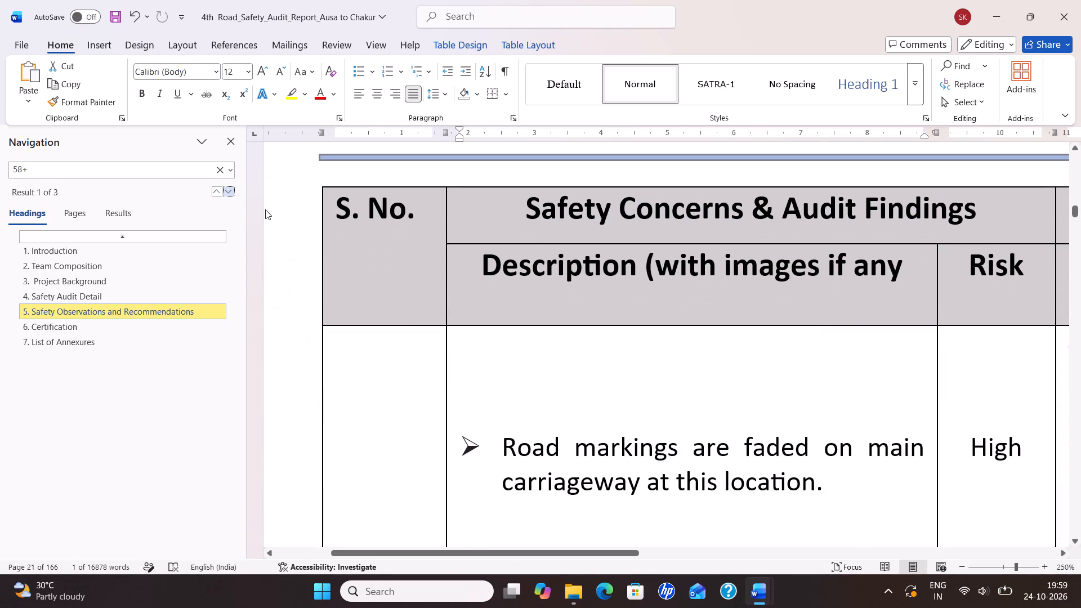
Go to the Km 58+000 match in the audit report and examine the access to property entry with its photos.
click(233, 192)
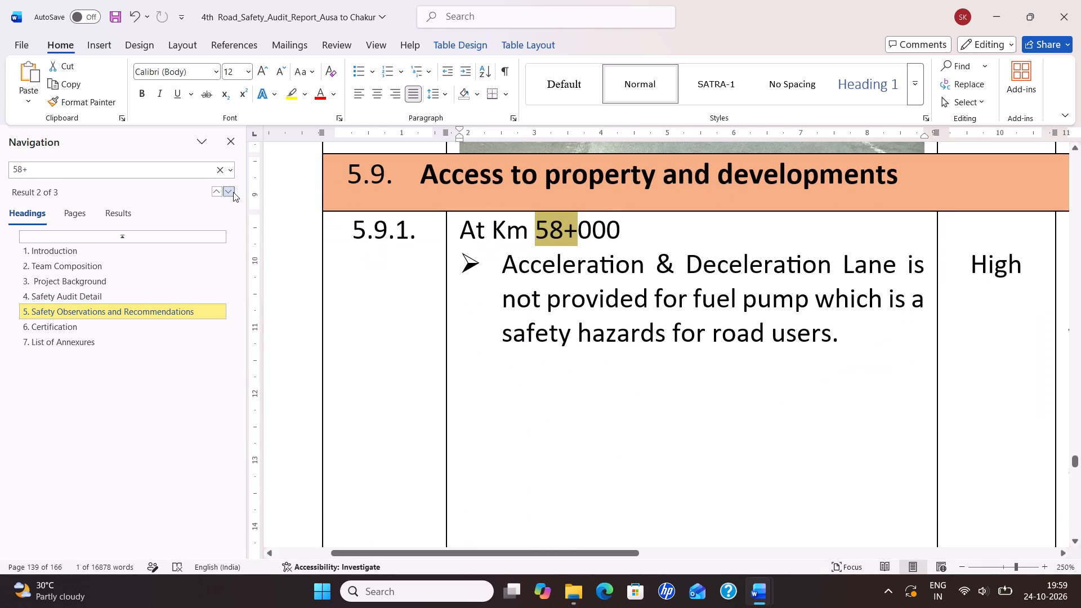
scroll(749, 337, down, 6)
scroll(705, 310, down, 7)
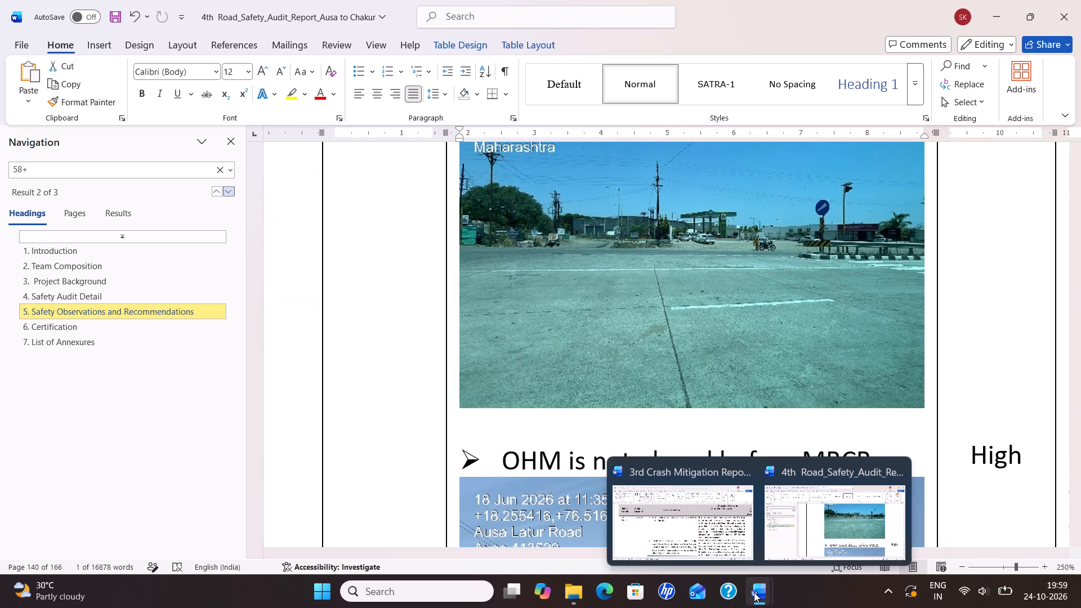
click(815, 534)
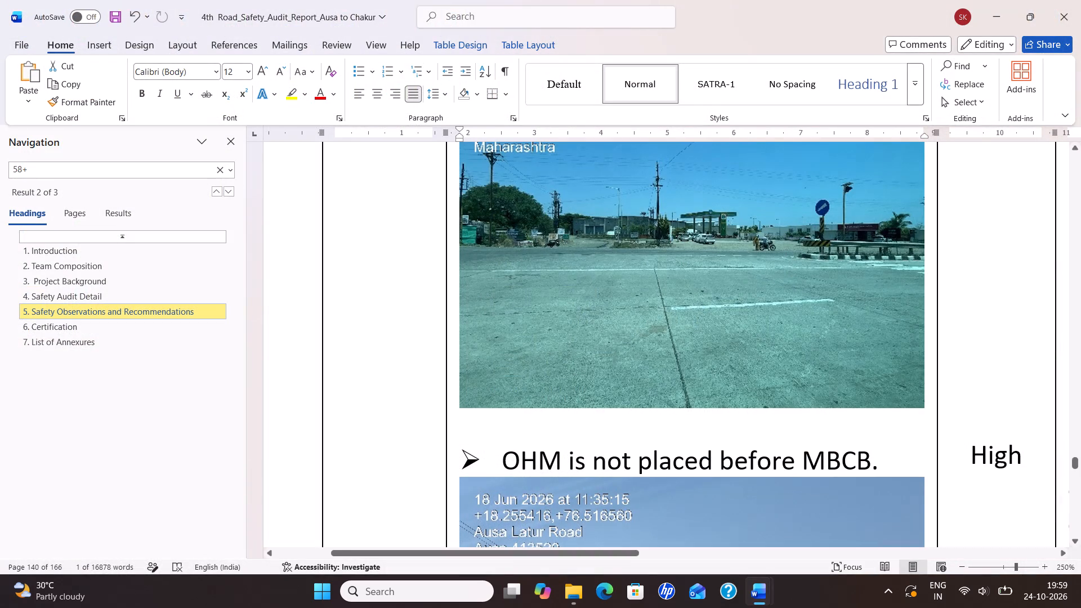
Switch to the 3rd Crash Mitigation Report and review the section 10.2 observations, photos and measures through to the start of section 10.3.
click(770, 588)
click(687, 525)
scroll(500, 362, down, 9)
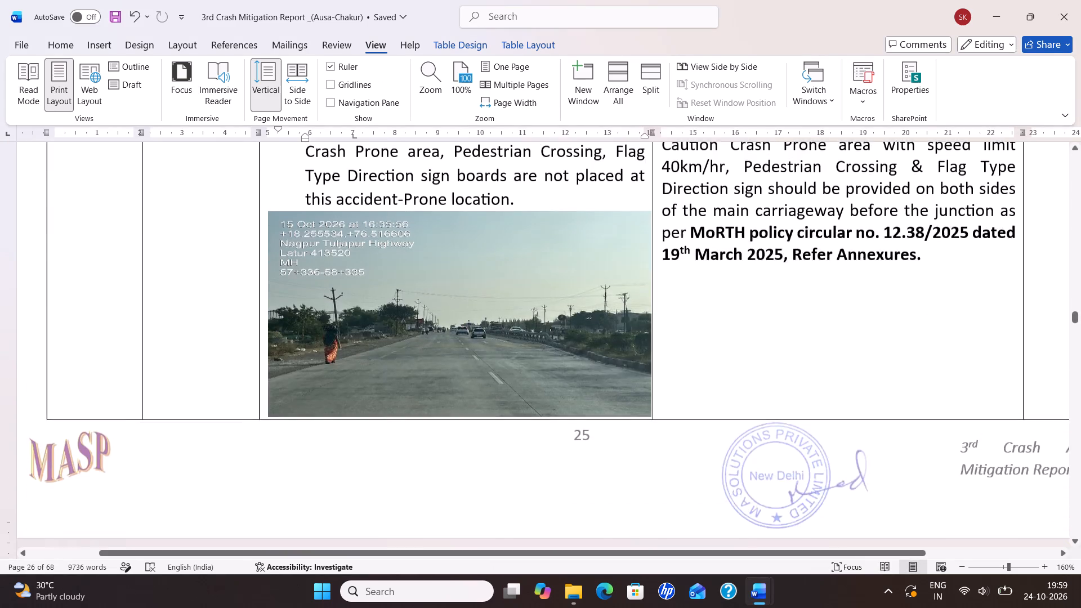
scroll(500, 363, down, 2)
scroll(506, 374, up, 6)
scroll(506, 374, down, 7)
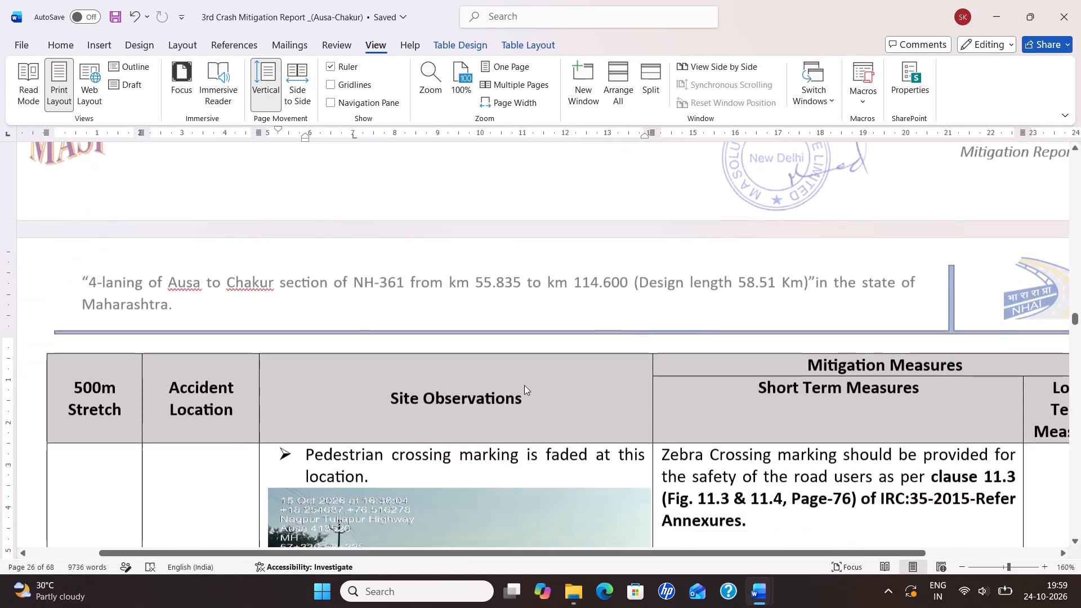
scroll(525, 386, down, 6)
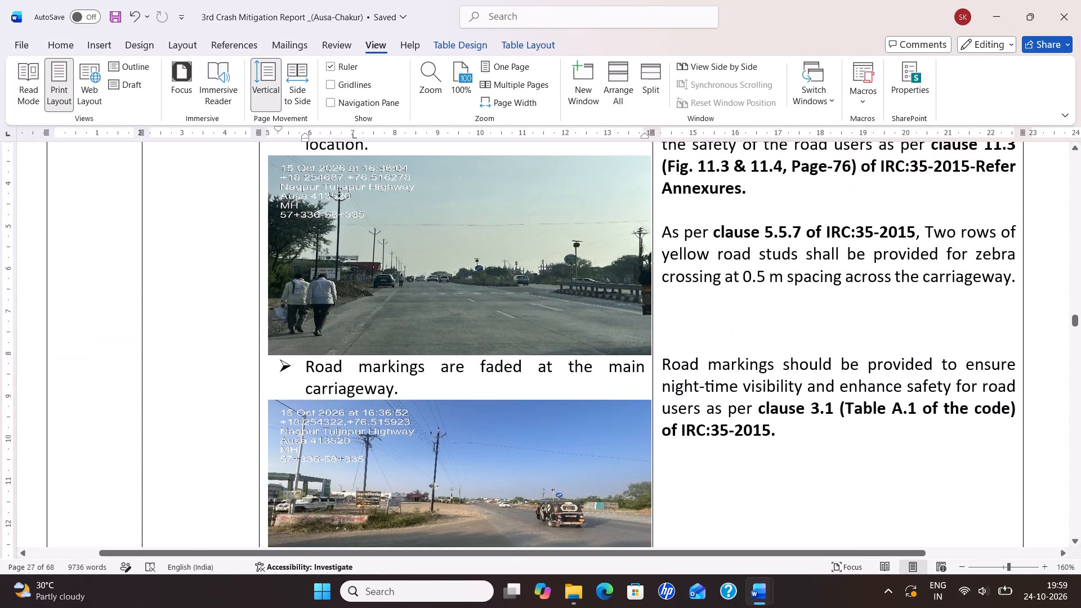
scroll(492, 334, down, 6)
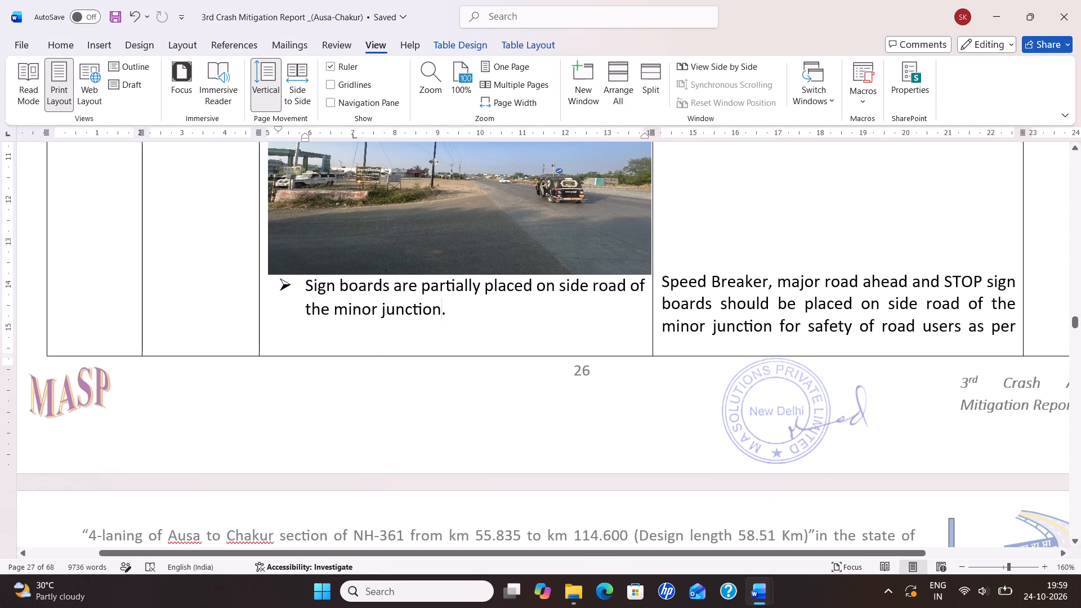
scroll(492, 334, up, 4)
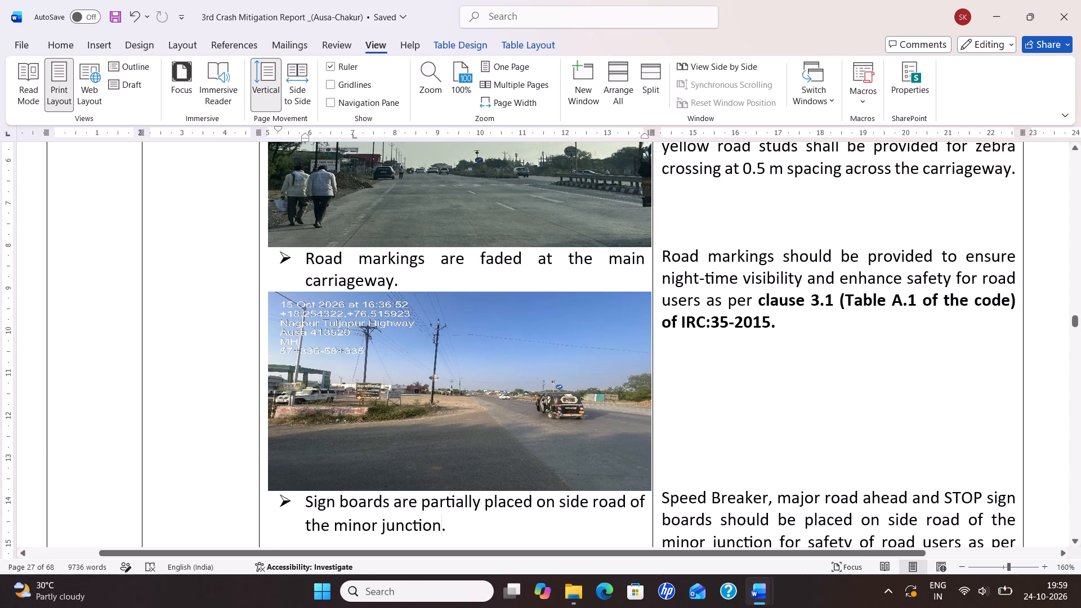
scroll(464, 377, down, 5)
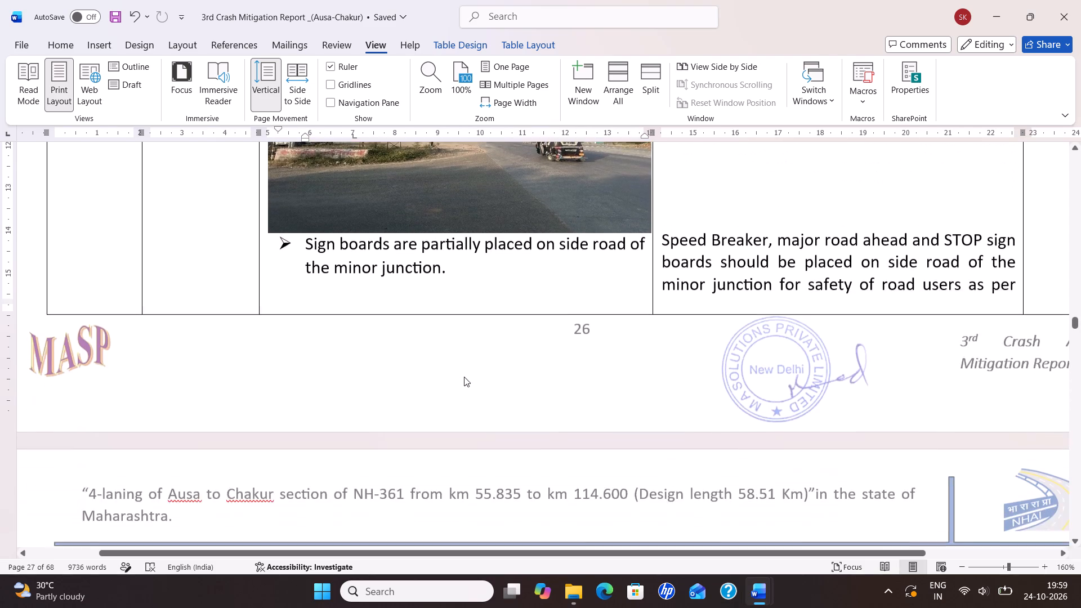
scroll(464, 377, down, 11)
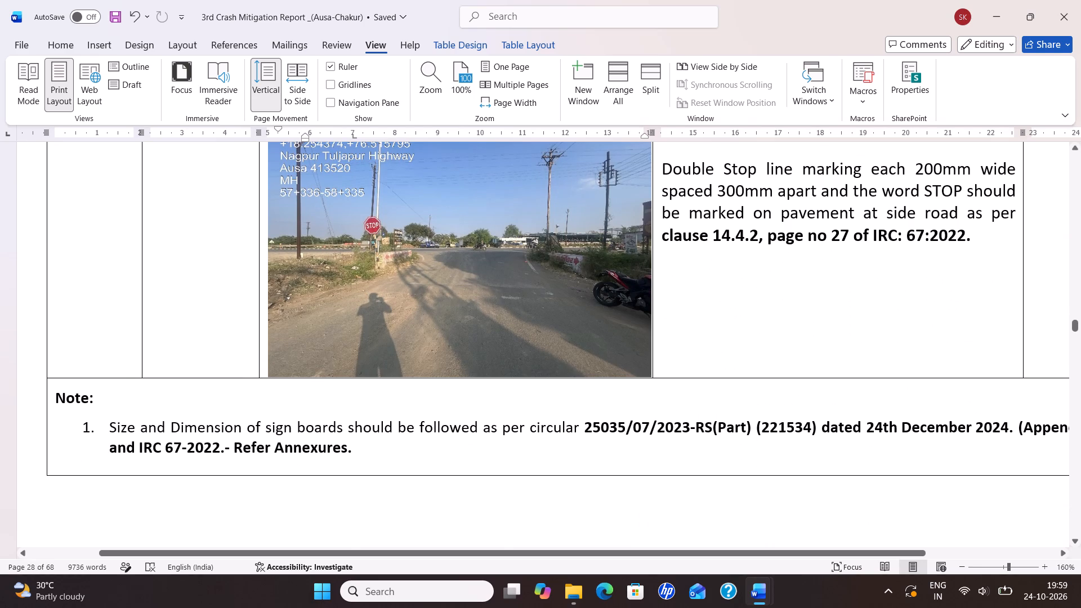
scroll(522, 262, down, 12)
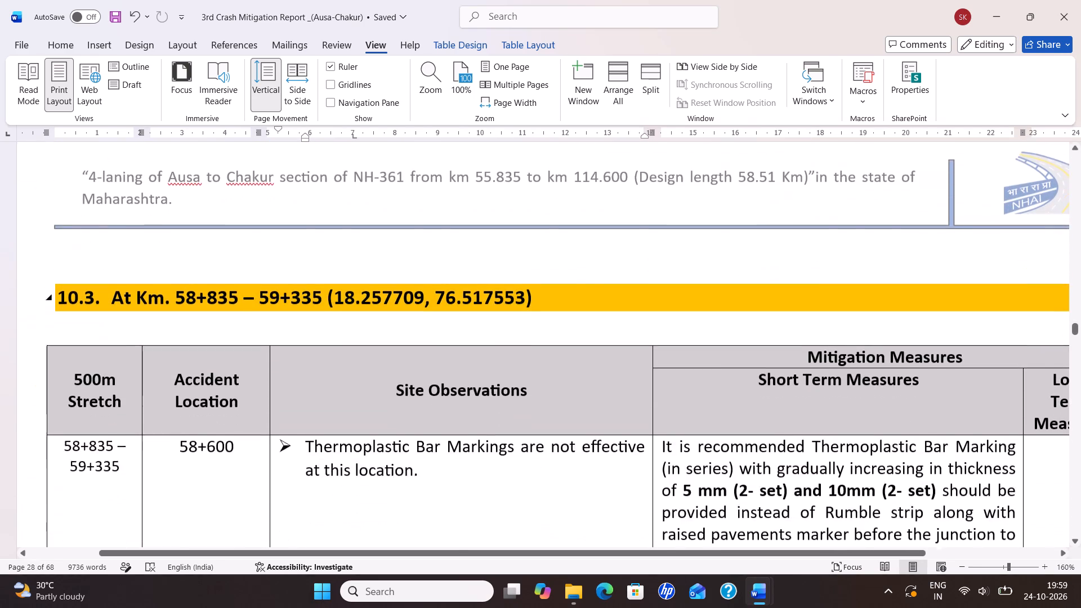
ctrl+scroll(522, 262, down, 4)
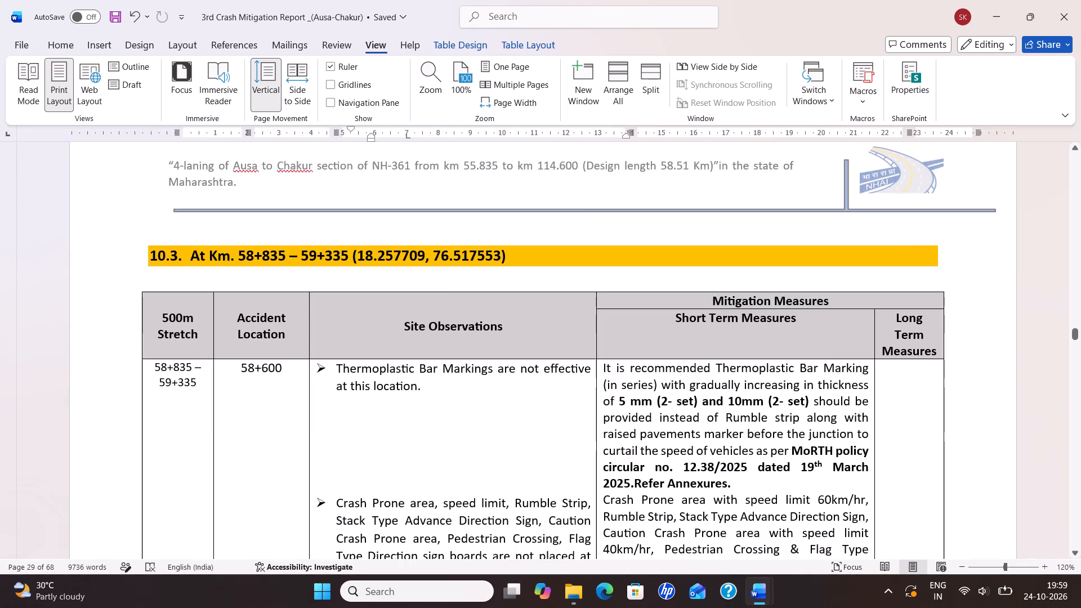
Go back through section 10.2 (Km 57+835 – 58+335) and compare its location and site observations with the audit report's Km 58+000 entry.
scroll(449, 285, up, 9)
scroll(212, 330, up, 16)
scroll(259, 336, up, 7)
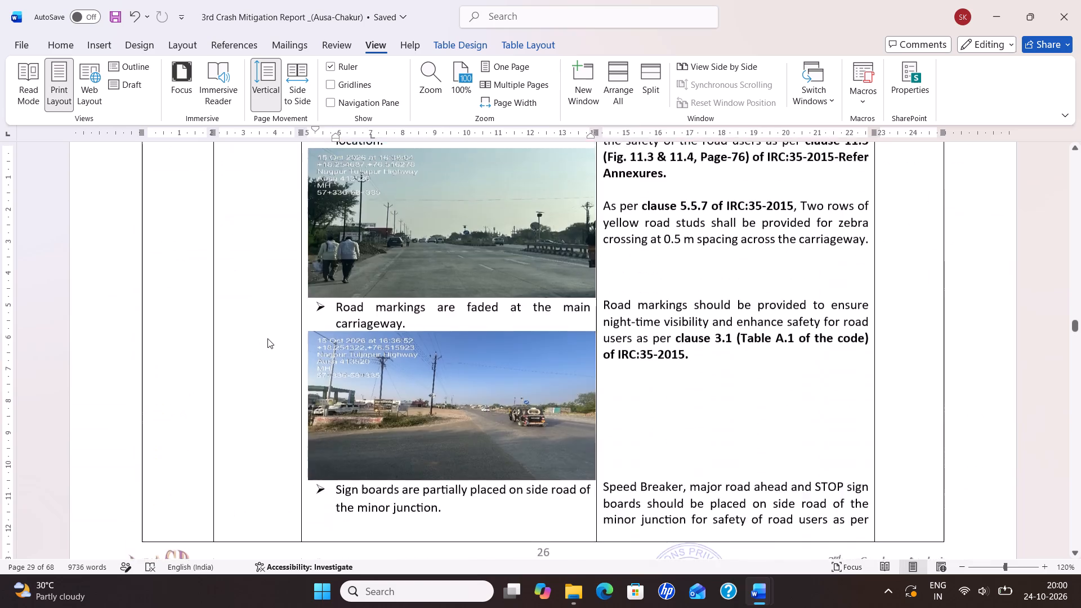
scroll(301, 348, up, 18)
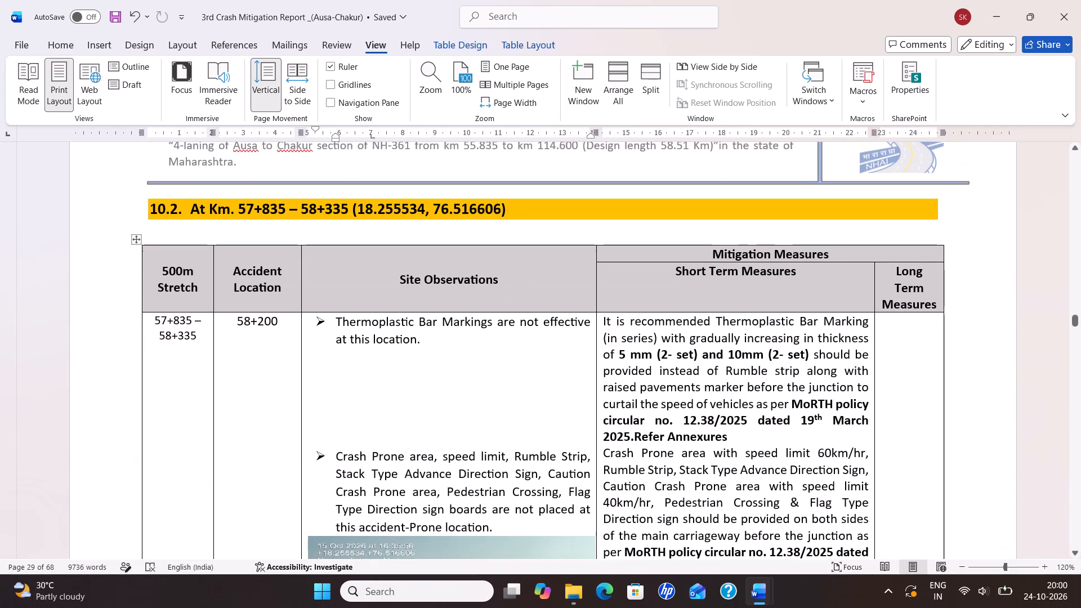
key(alt+Tab)
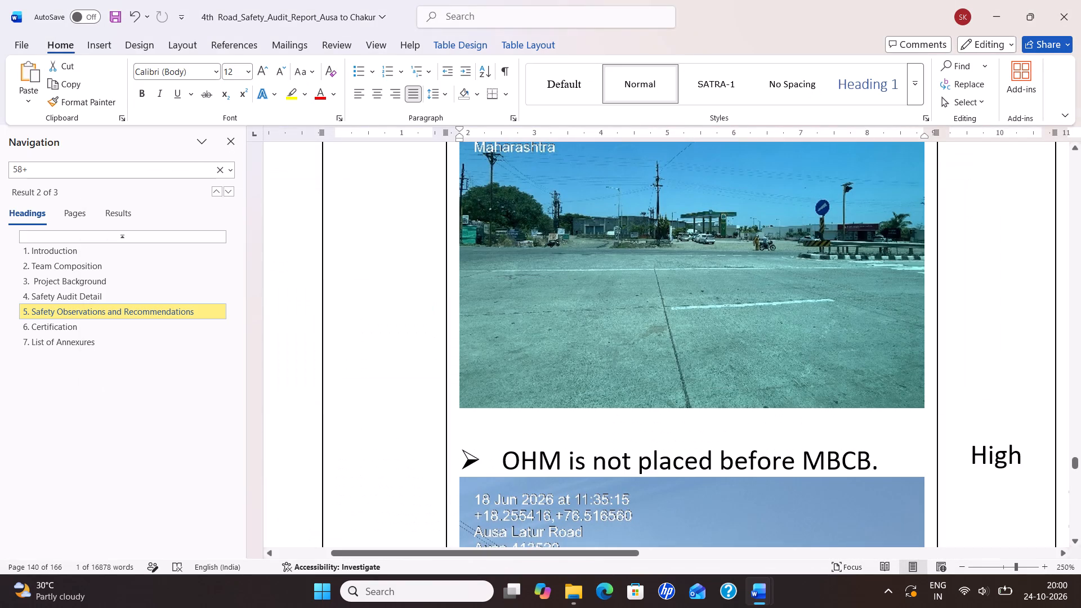
key(alt+Tab)
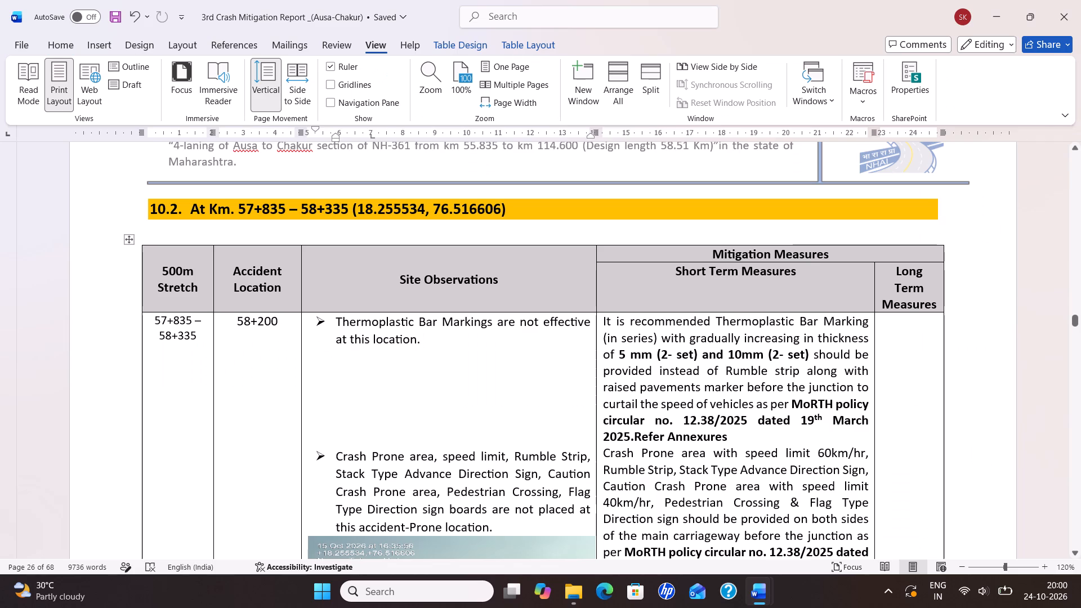
scroll(537, 356, down, 20)
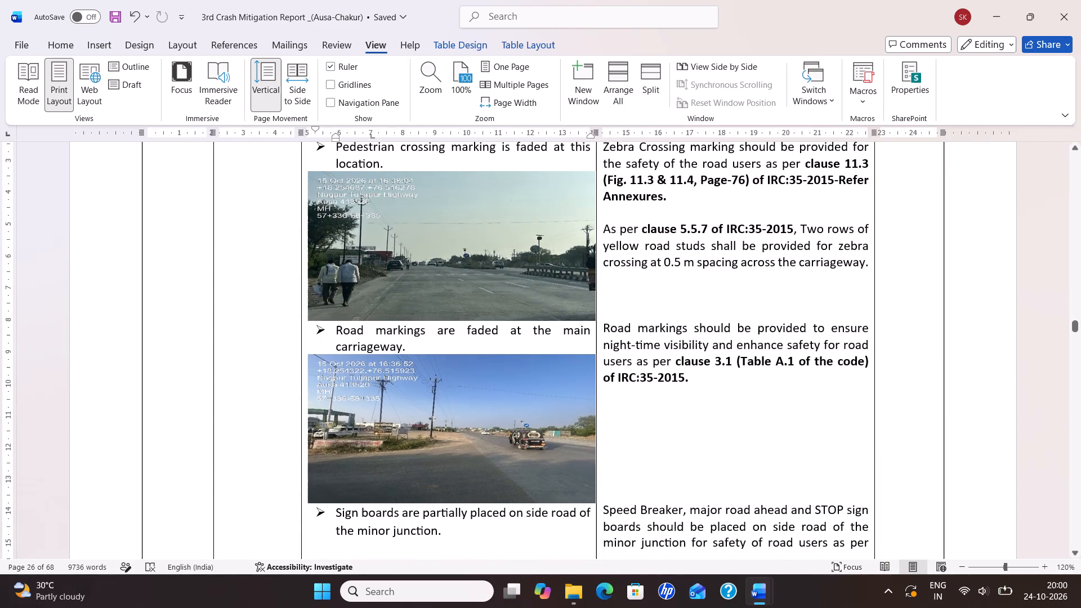
scroll(530, 344, down, 4)
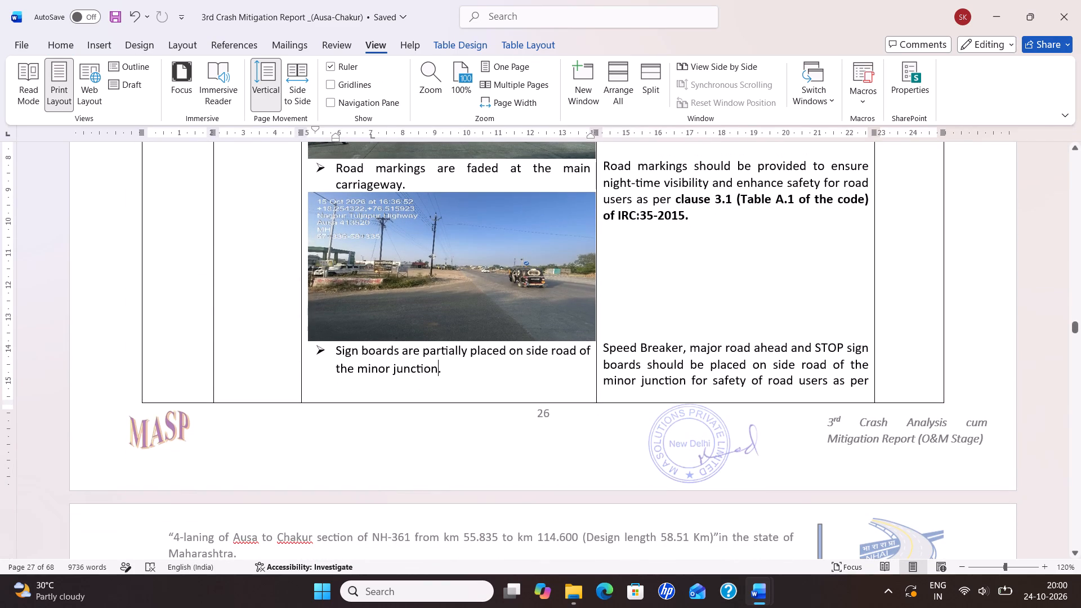
key(alt+Tab)
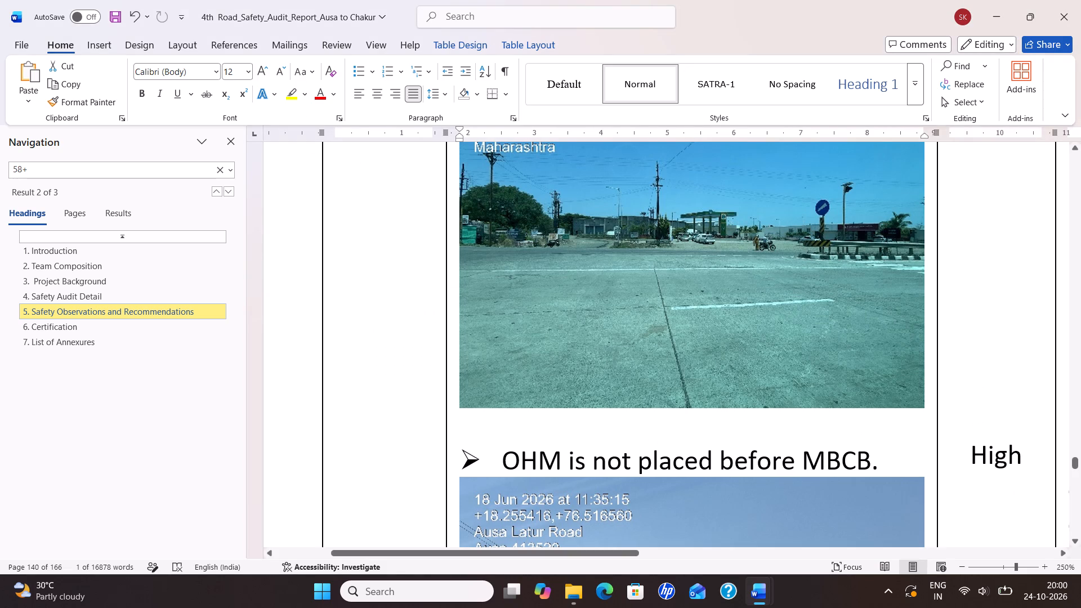
key(alt+Tab)
Copy the Km 58+000 observation about the fuel pump's acceleration and deceleration lane from the audit report.
key(alt+Tab)
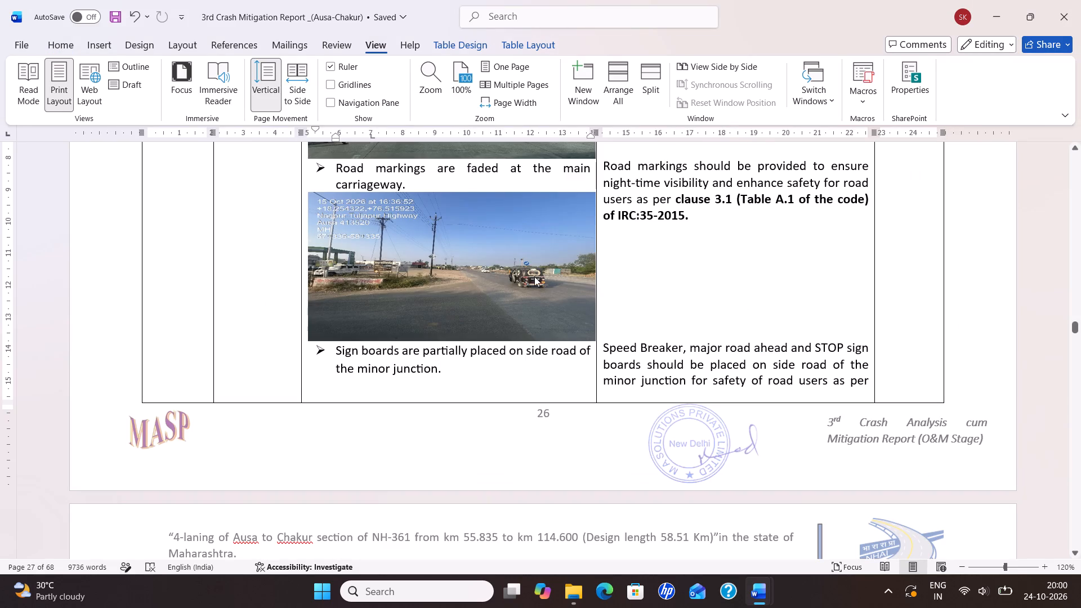
scroll(634, 357, up, 7)
scroll(596, 316, up, 8)
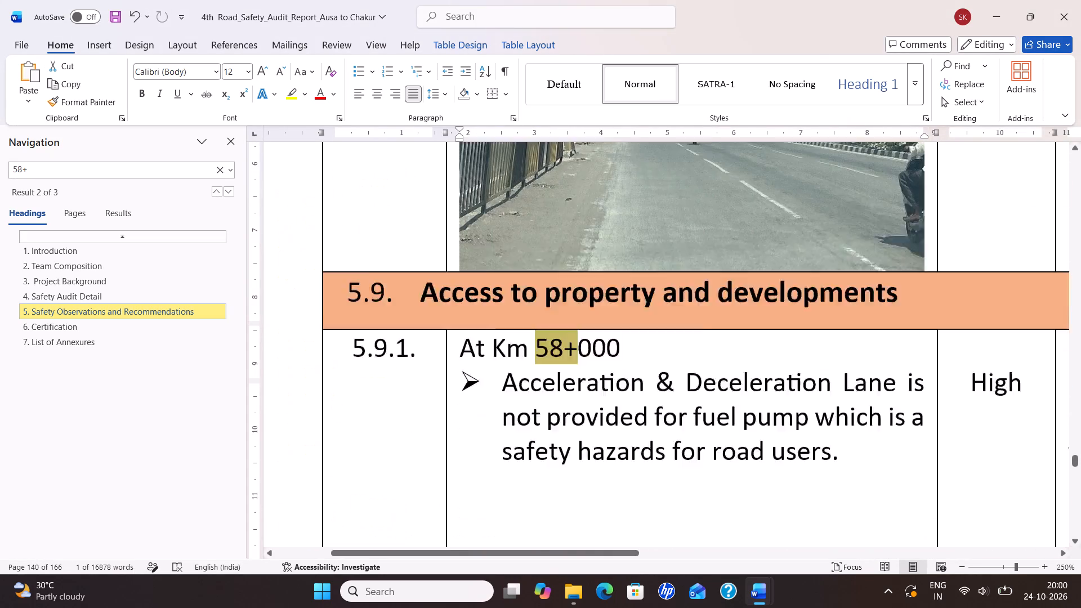
scroll(569, 327, down, 3)
drag(502, 178, 586, 232)
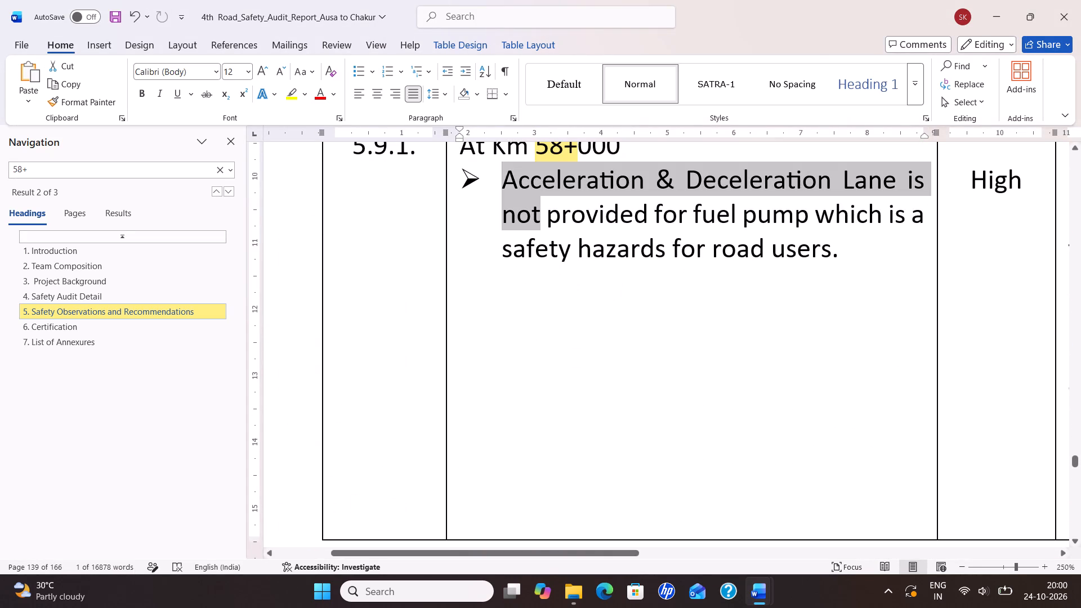
drag(586, 232, 851, 268)
key(ctrl+c)
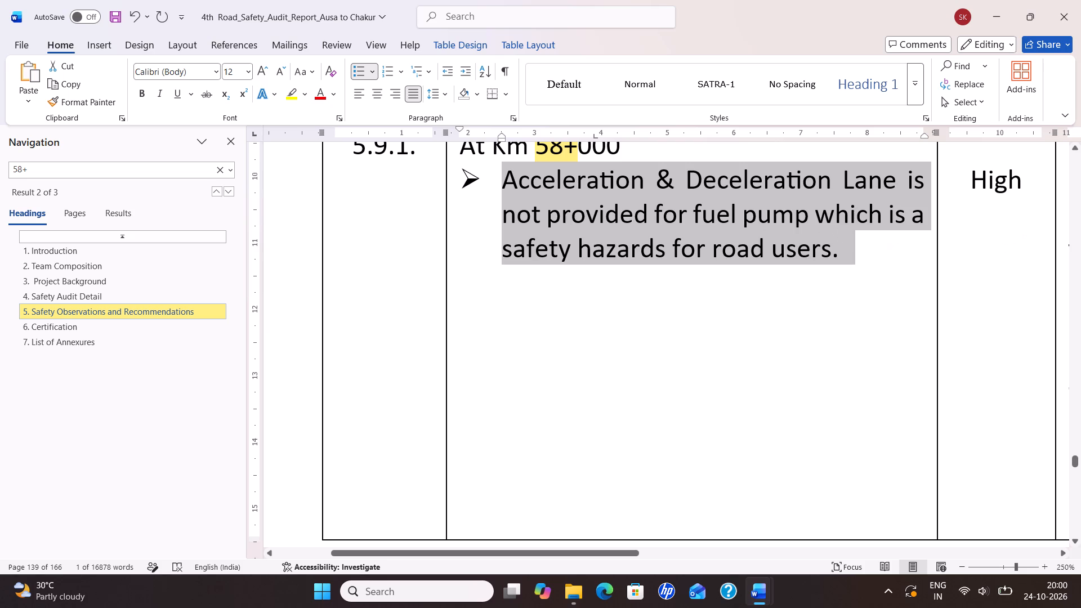
Paste the fuel pump lane observation as a new bullet below the faded road markings observation in section 10.2 of the Crash Mitigation Report.
key(alt+Tab)
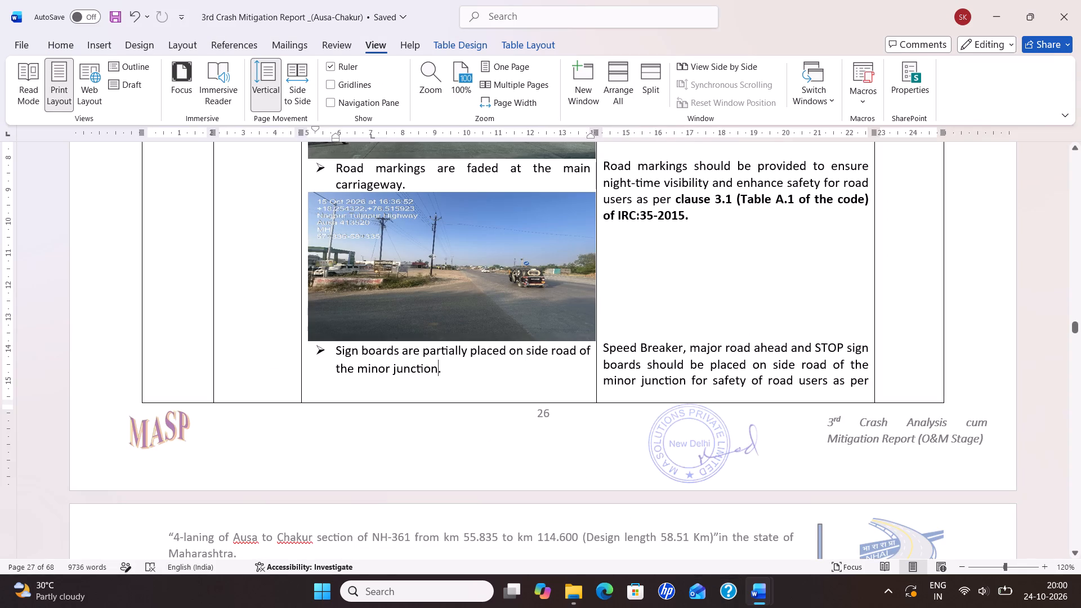
scroll(342, 298, up, 6)
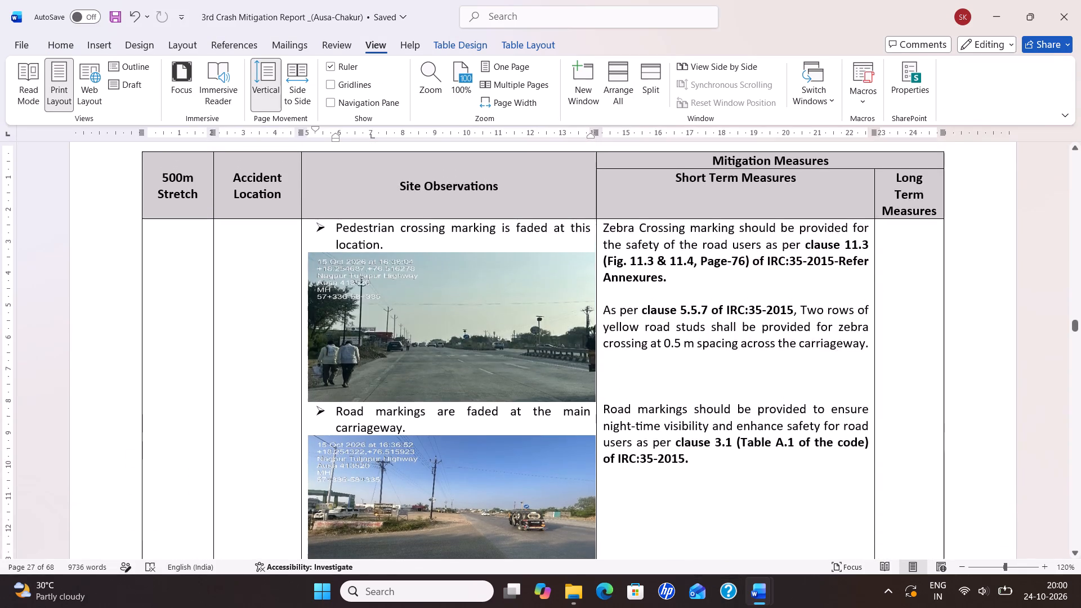
scroll(363, 320, down, 6)
scroll(395, 226, up, 1)
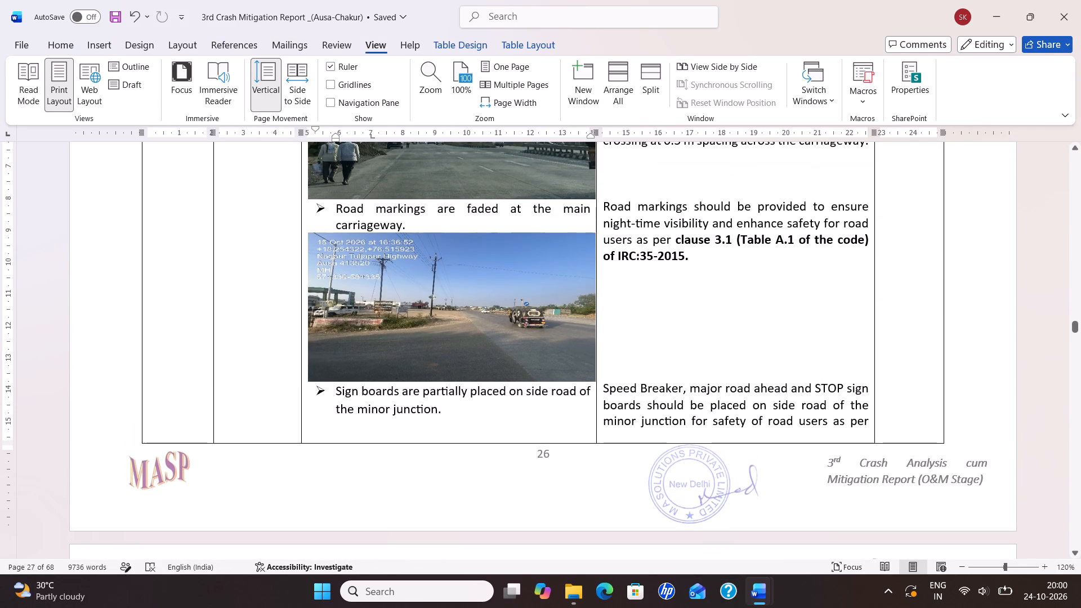
click(425, 228)
key(Return)
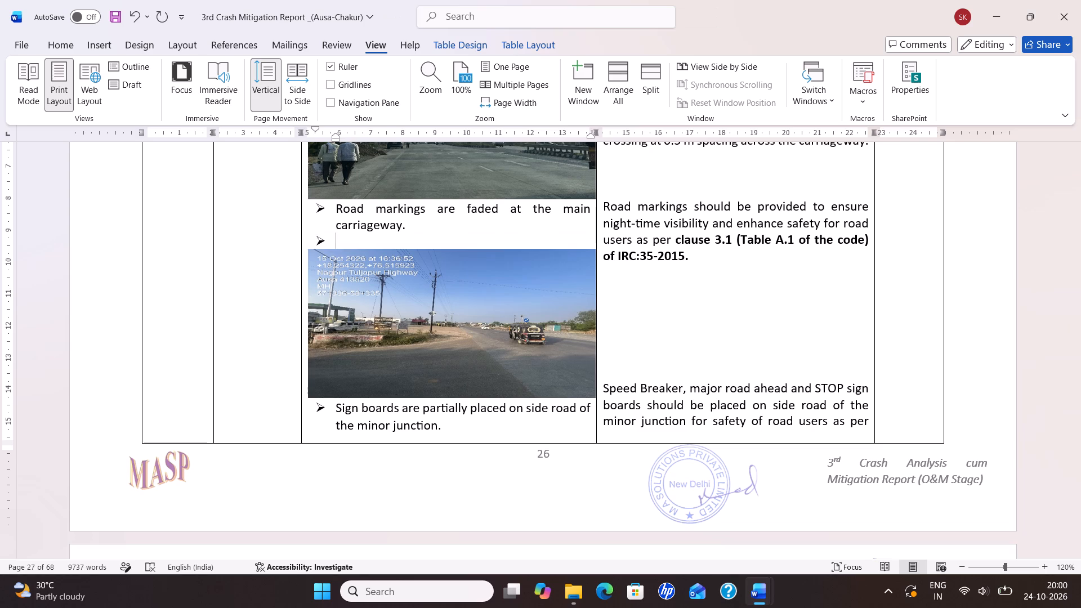
key(ctrl+v)
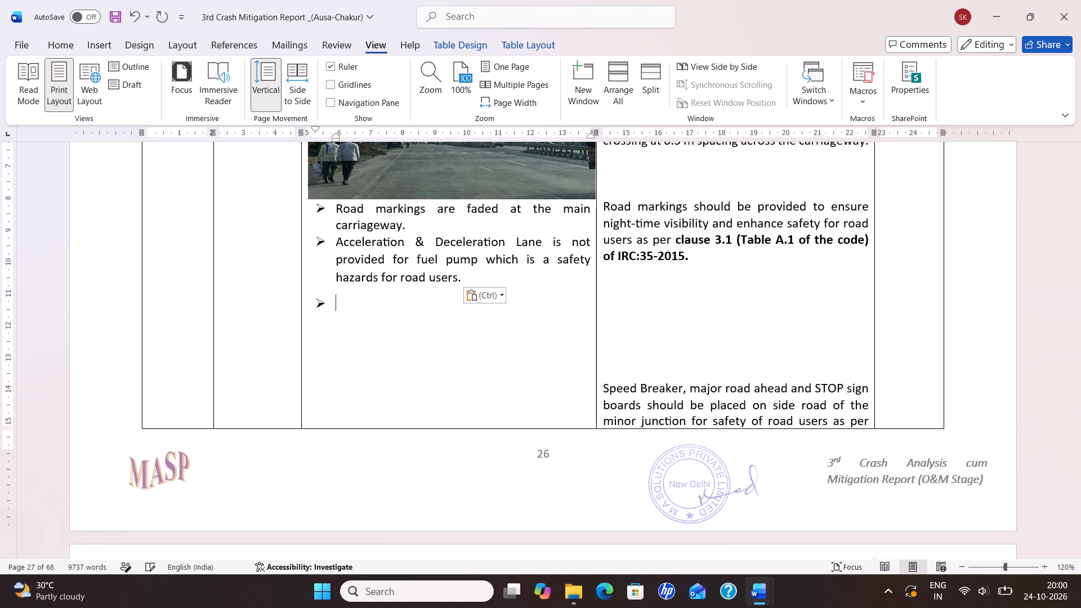
Copy the audit report's Km 58+000 fuel pump recommendation into section 10.2's short-term measures, below the road markings measure.
key(alt+Tab)
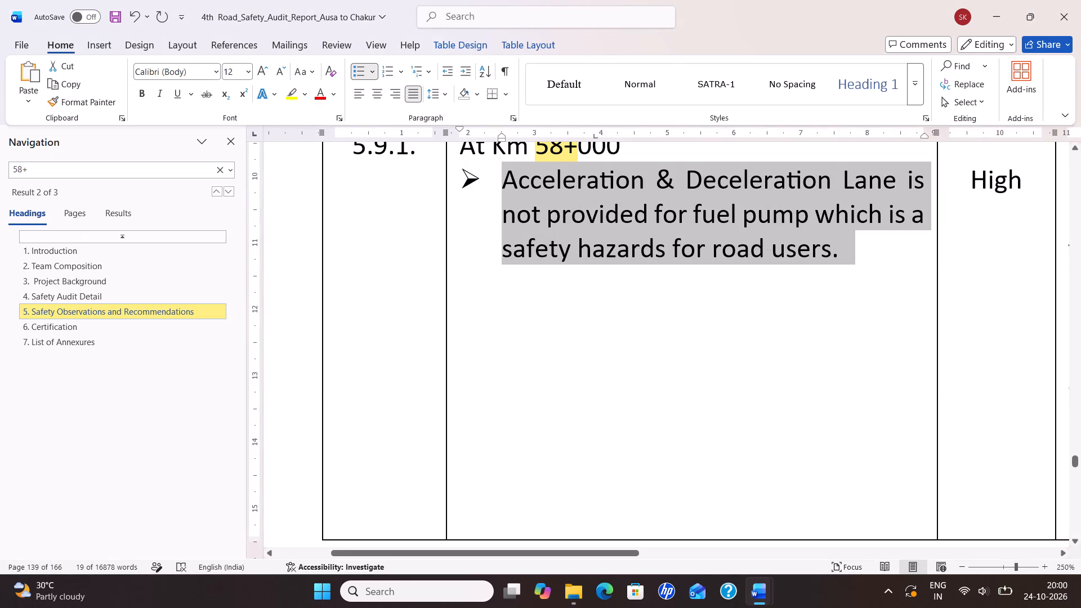
drag(611, 556, 916, 560)
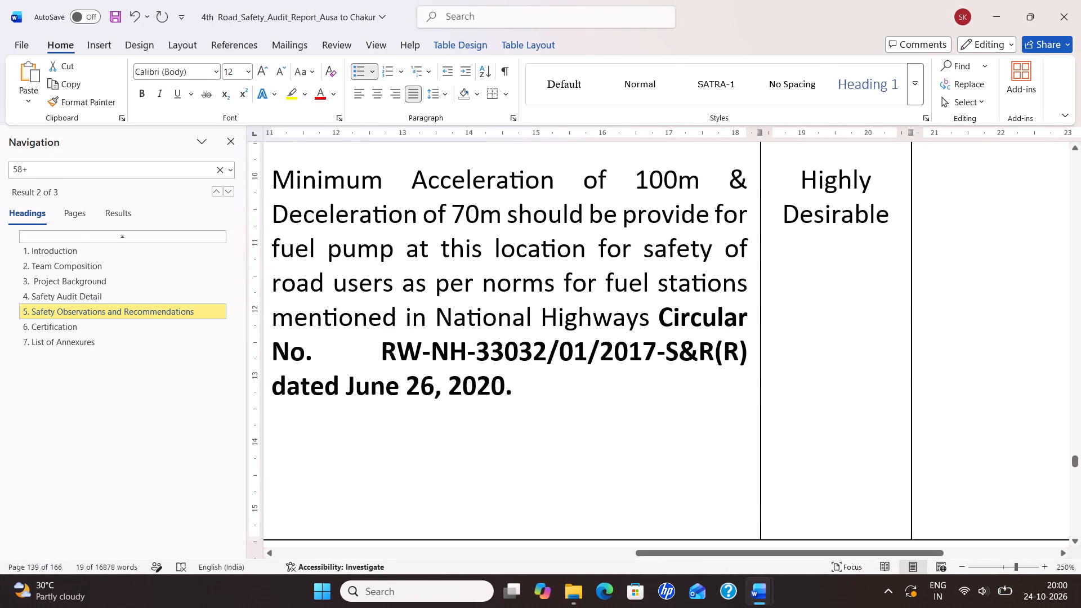
drag(688, 553, 647, 552)
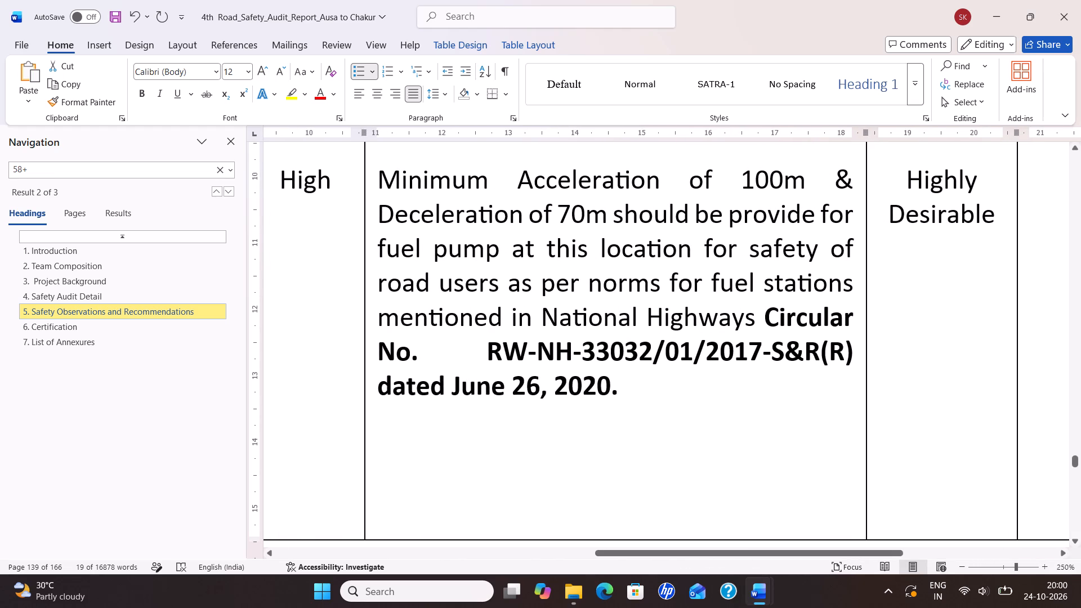
drag(387, 177, 738, 437)
key(ctrl+c)
key(alt+Tab)
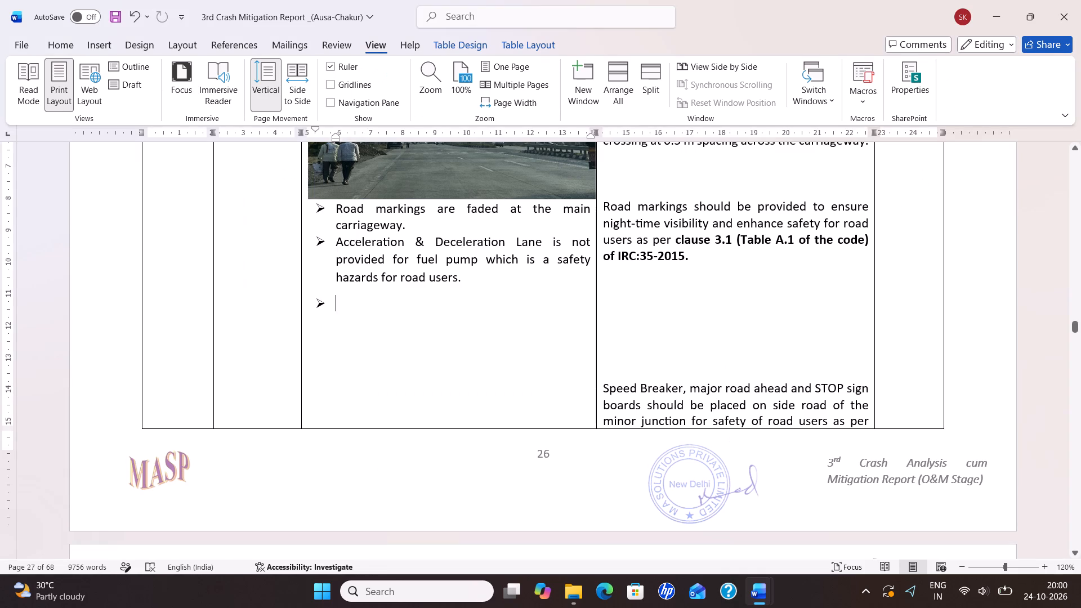
click(632, 266)
key(ctrl+v)
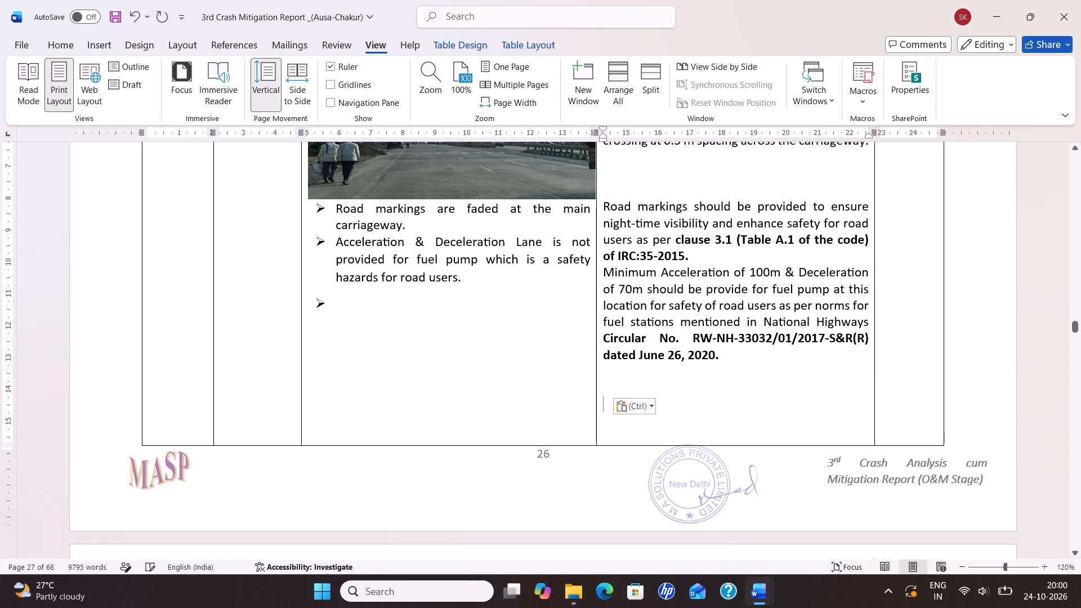
Insert blank lines above the fuel pump observation to align it with its measure, and remove the empty bullet below it.
click(581, 230)
key(Return)
key(Return)
key(Return)
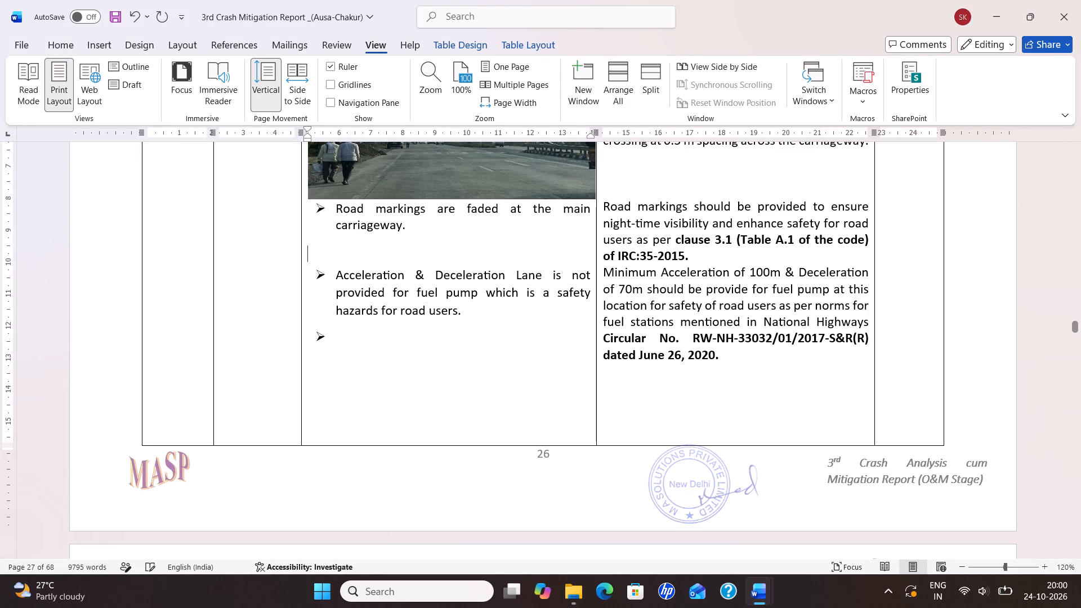
click(426, 342)
key(BackSpace)
Insert blank lines above the side-road sign board measure to align it with its observation below the junction photo, and save the report.
scroll(533, 419, down, 10)
click(483, 387)
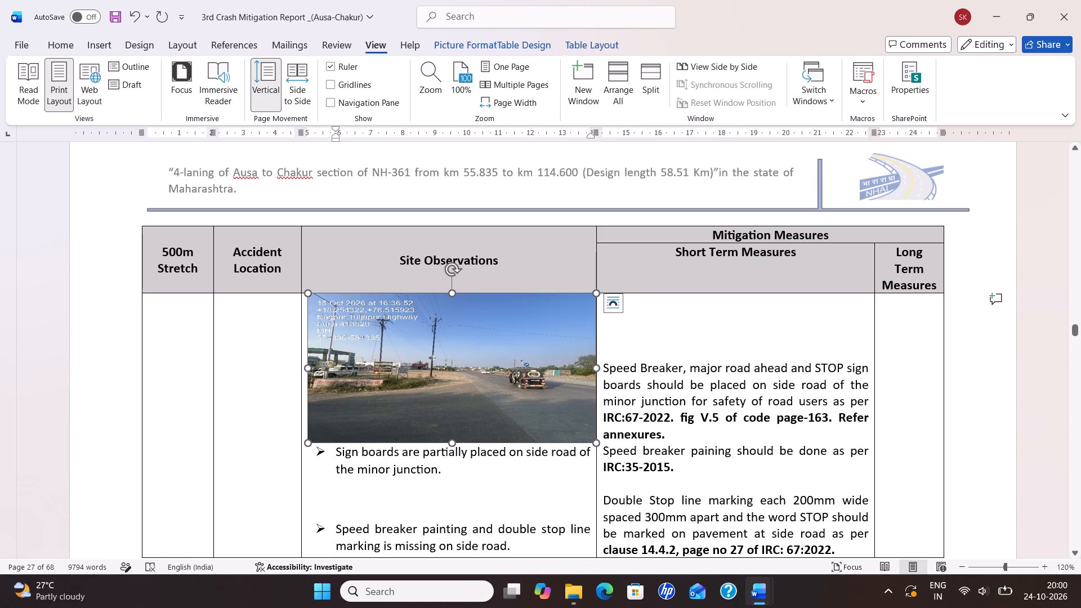
scroll(463, 394, up, 11)
scroll(461, 399, down, 4)
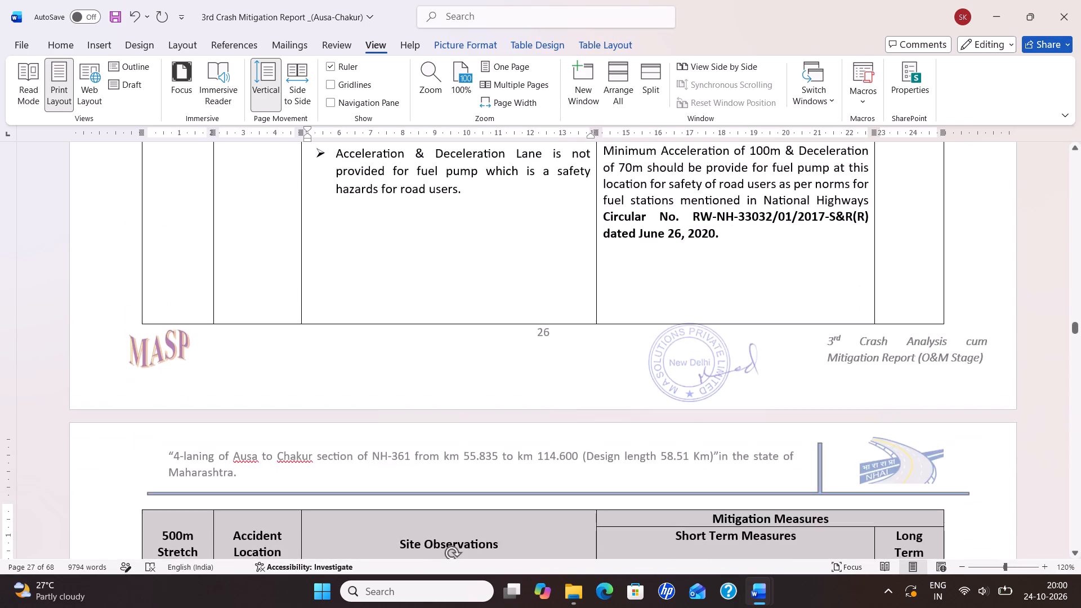
scroll(456, 447, down, 5)
click(666, 409)
key(Return)
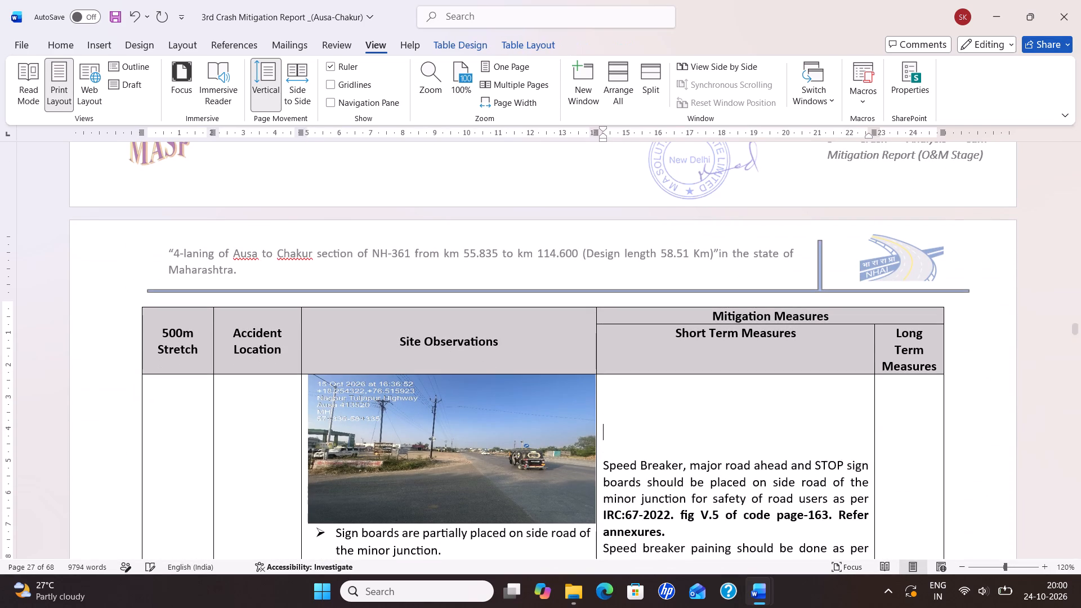
key(Return)
key(Return)
key(Return)
key(Return)
scroll(660, 418, down, 5)
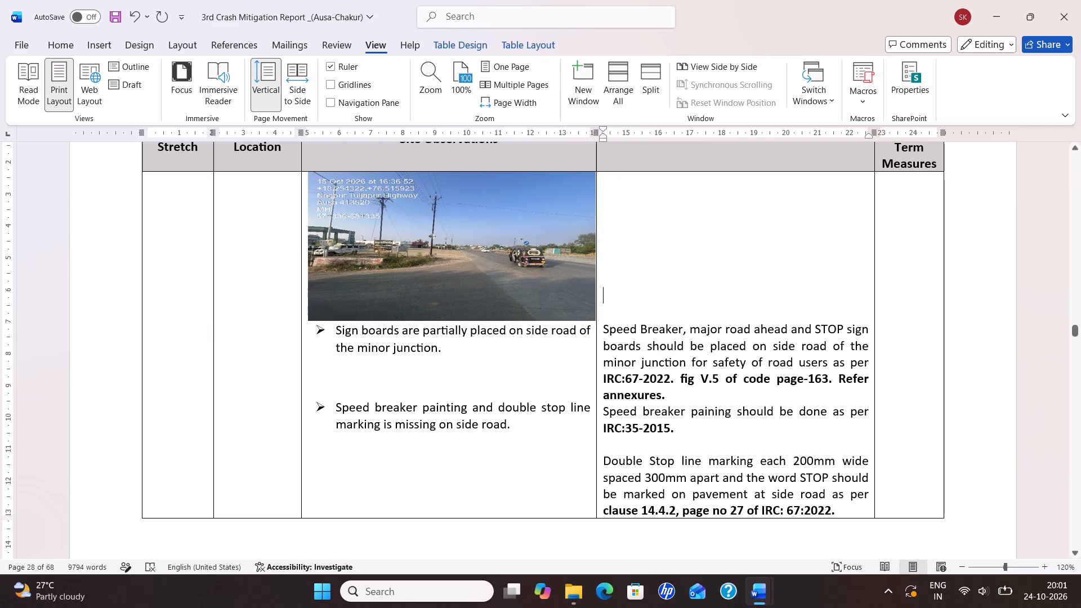
key(ctrl+s)
key(ctrl+s)
key(ctrl+s)
key(ctrl+s)
Review section 10.2's site observations, photos and short-term measures from the closing note back to the Km 58+200 entry.
key(alt+Tab)
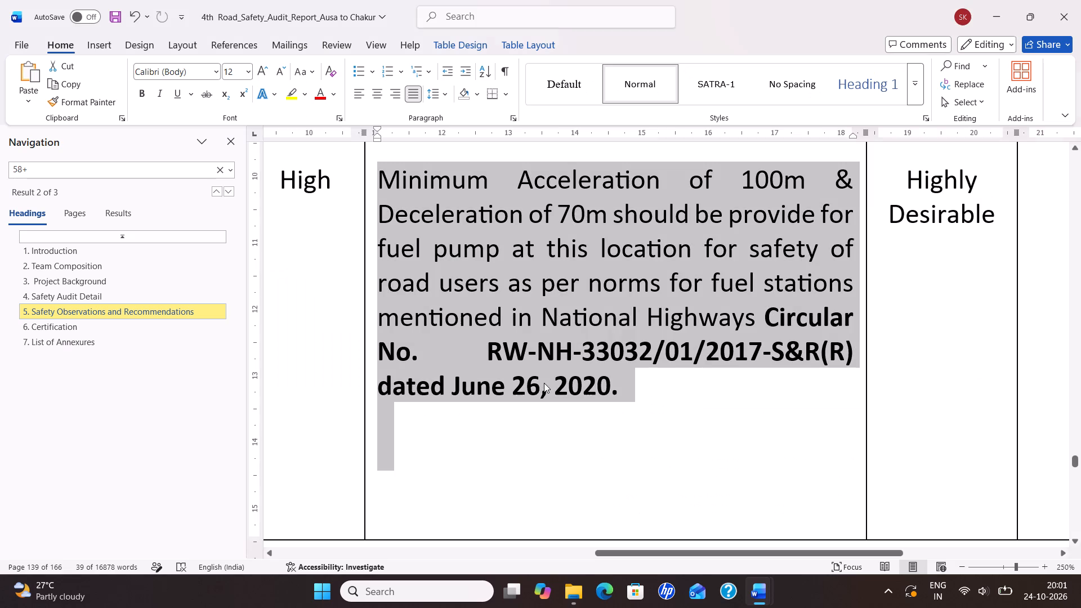
scroll(622, 333, down, 6)
key(alt+Tab)
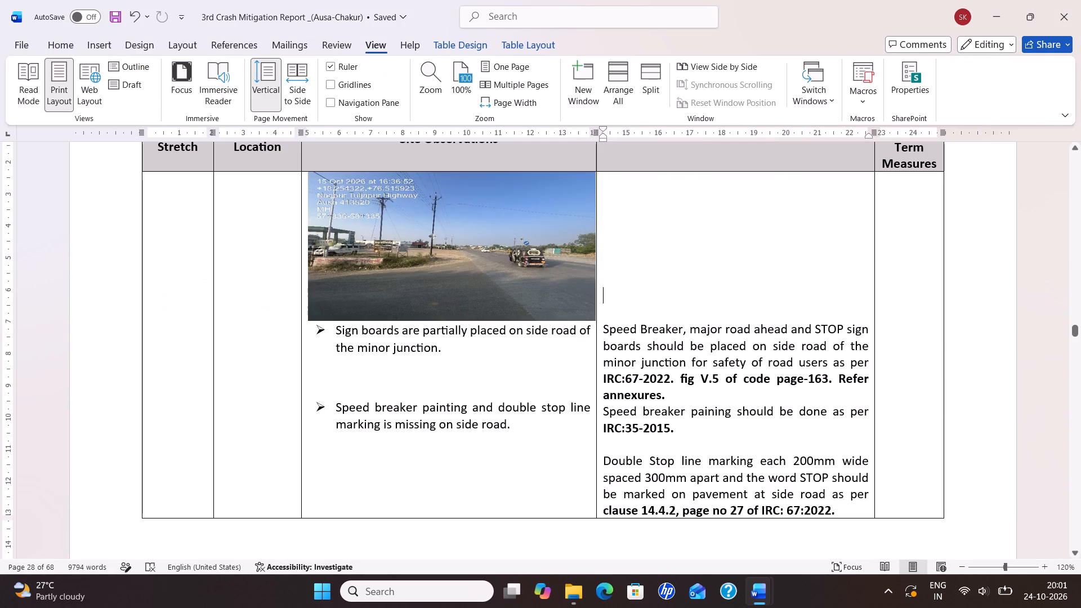
scroll(618, 365, down, 17)
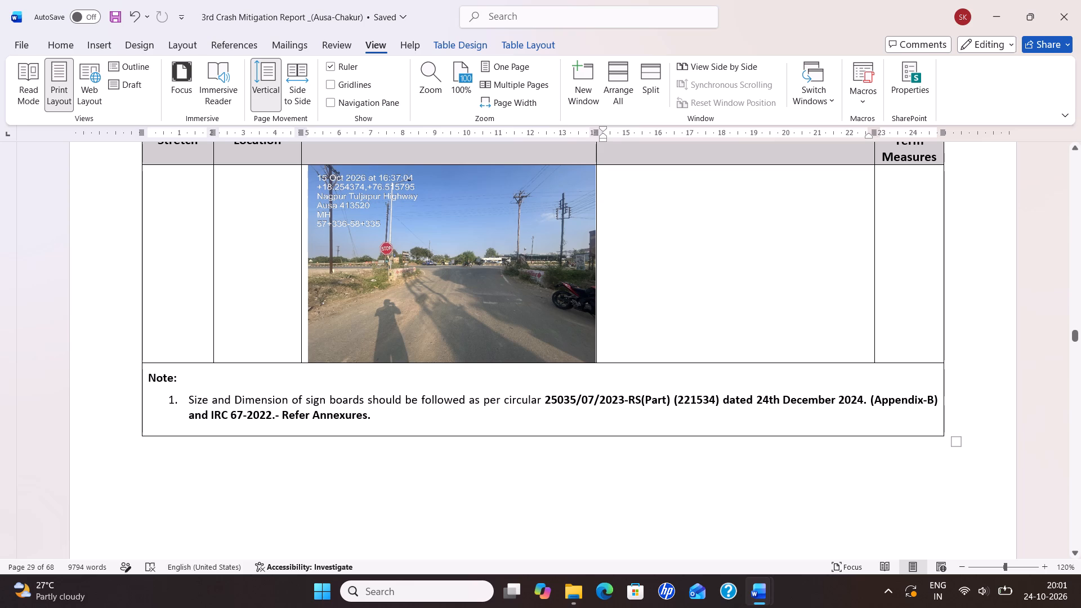
scroll(494, 327, up, 5)
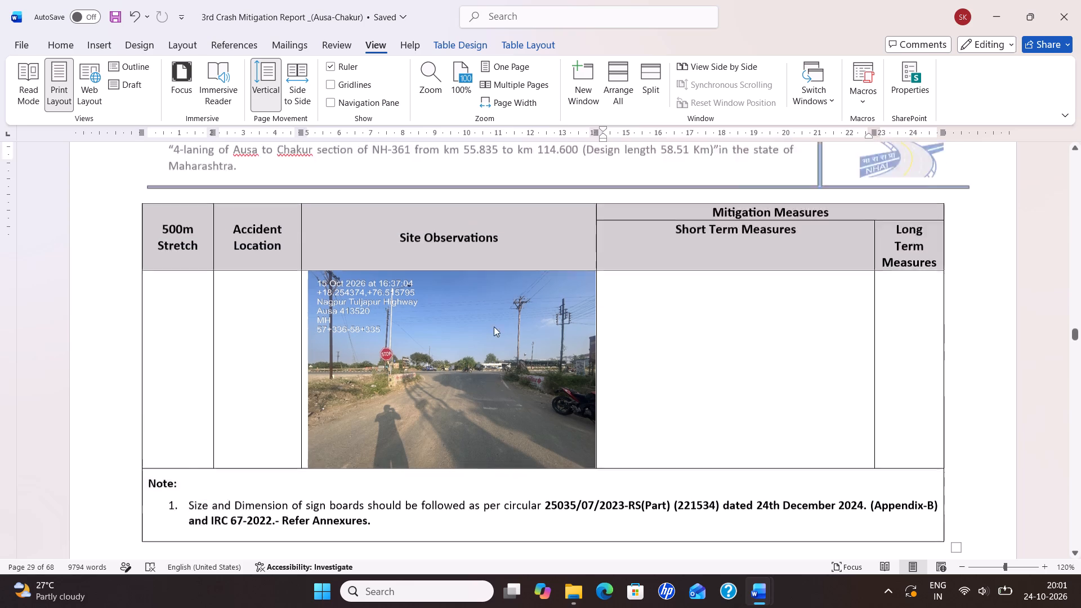
scroll(494, 327, up, 3)
scroll(437, 320, up, 15)
scroll(432, 323, up, 10)
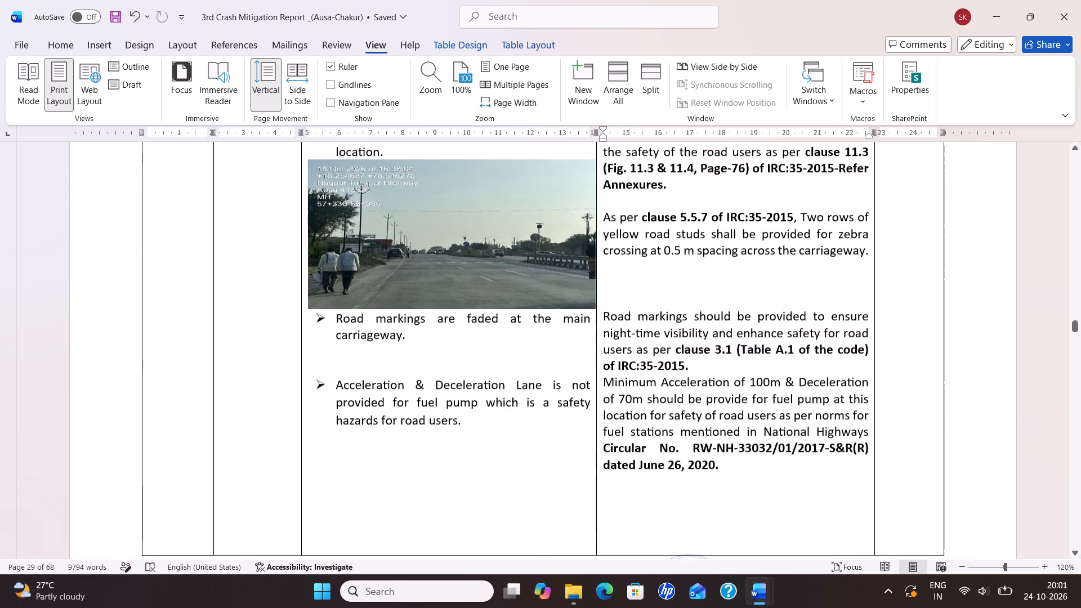
scroll(432, 323, up, 16)
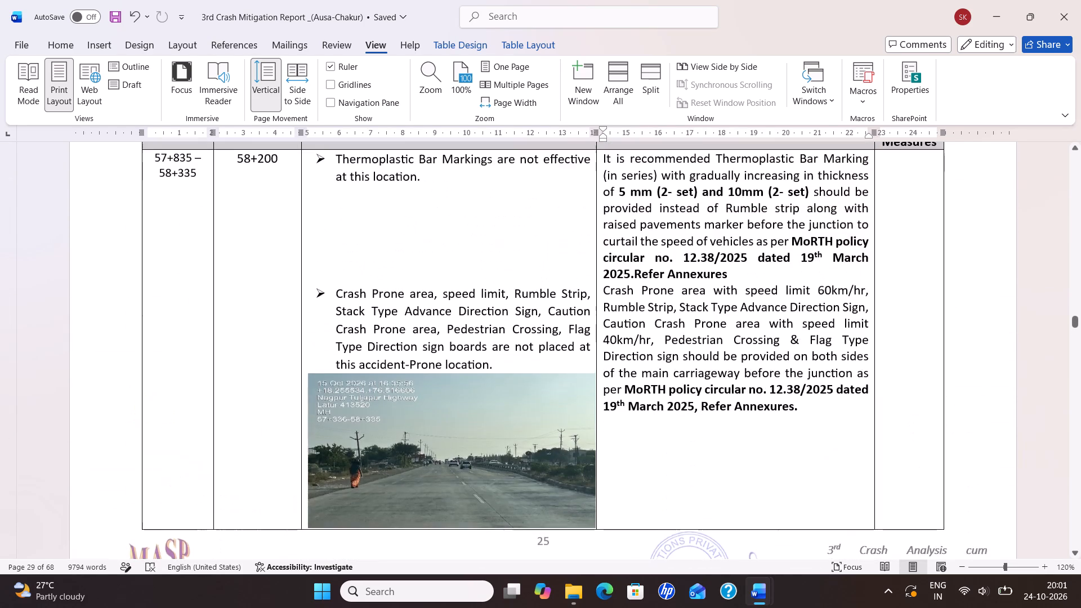
scroll(431, 321, up, 6)
scroll(431, 321, down, 18)
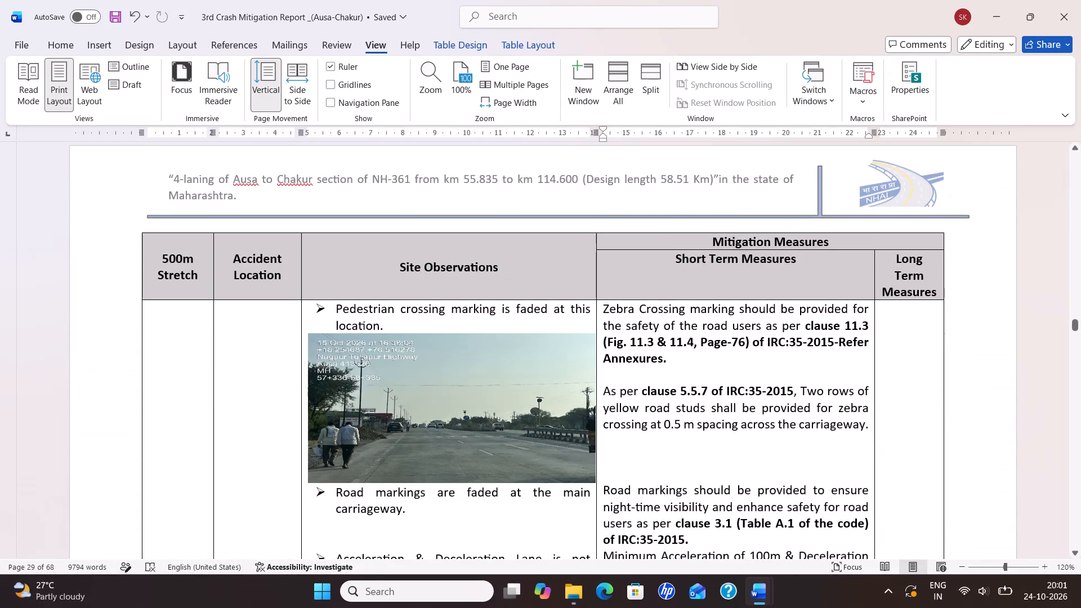
scroll(430, 318, down, 3)
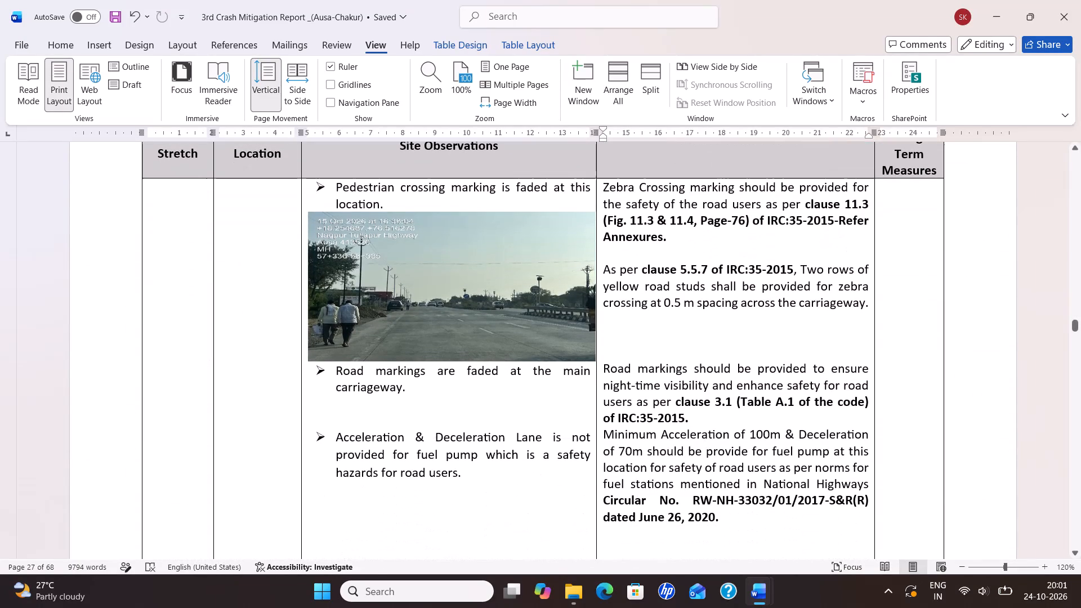
scroll(391, 309, up, 9)
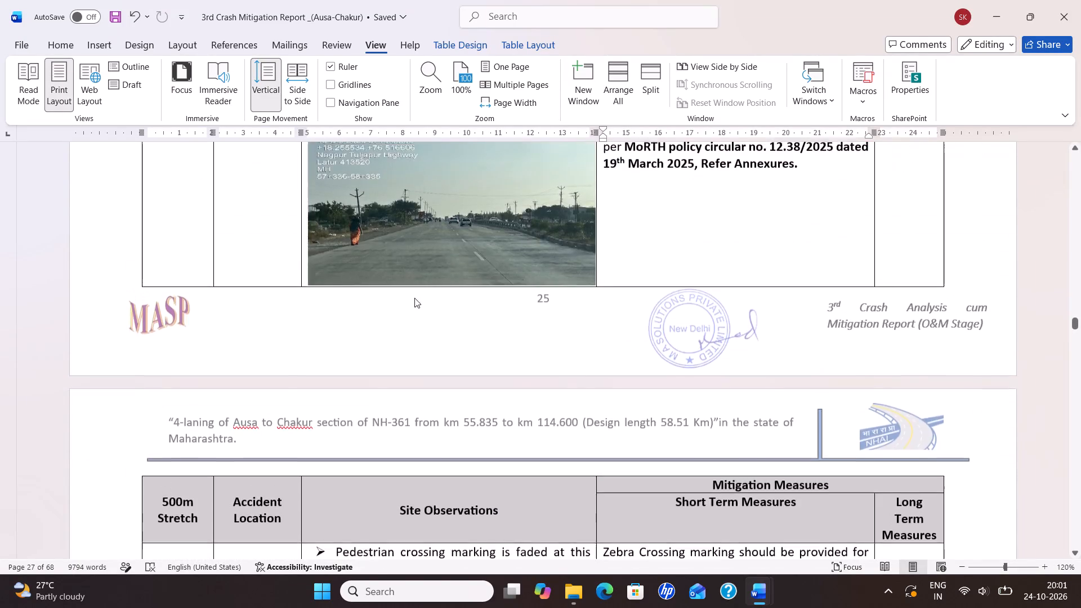
scroll(414, 298, up, 5)
scroll(414, 298, down, 1)
scroll(415, 298, up, 20)
scroll(415, 298, up, 3)
Copy the site observation about partially placed road studs at the junction from page 22, in the stretch before section 10.2.
scroll(400, 294, up, 12)
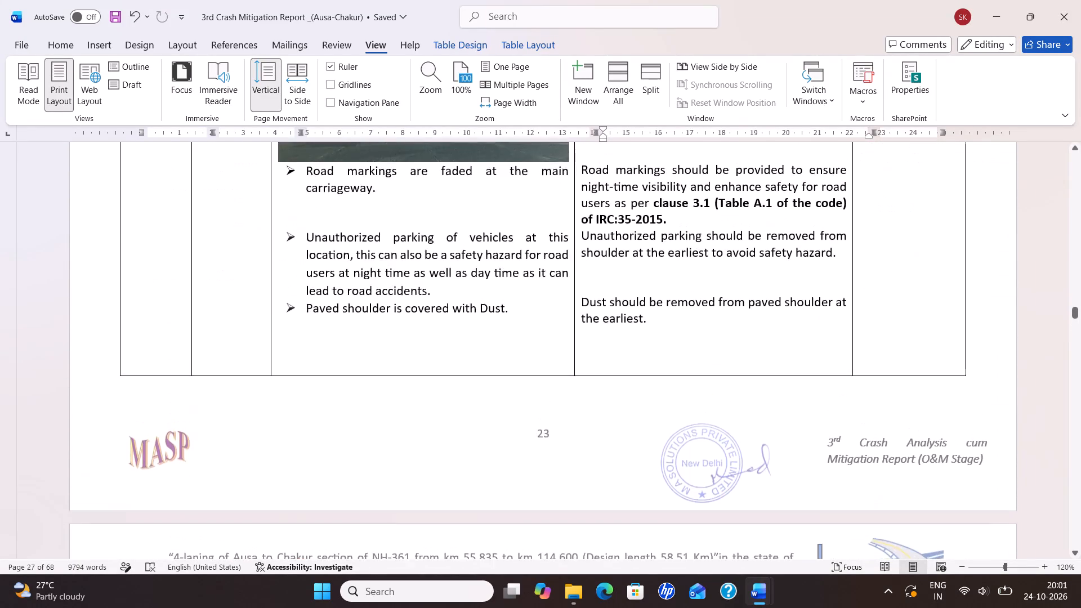
scroll(399, 290, up, 13)
scroll(397, 288, up, 10)
scroll(397, 286, down, 4)
scroll(397, 286, up, 1)
scroll(397, 286, down, 7)
drag(311, 289, 310, 289)
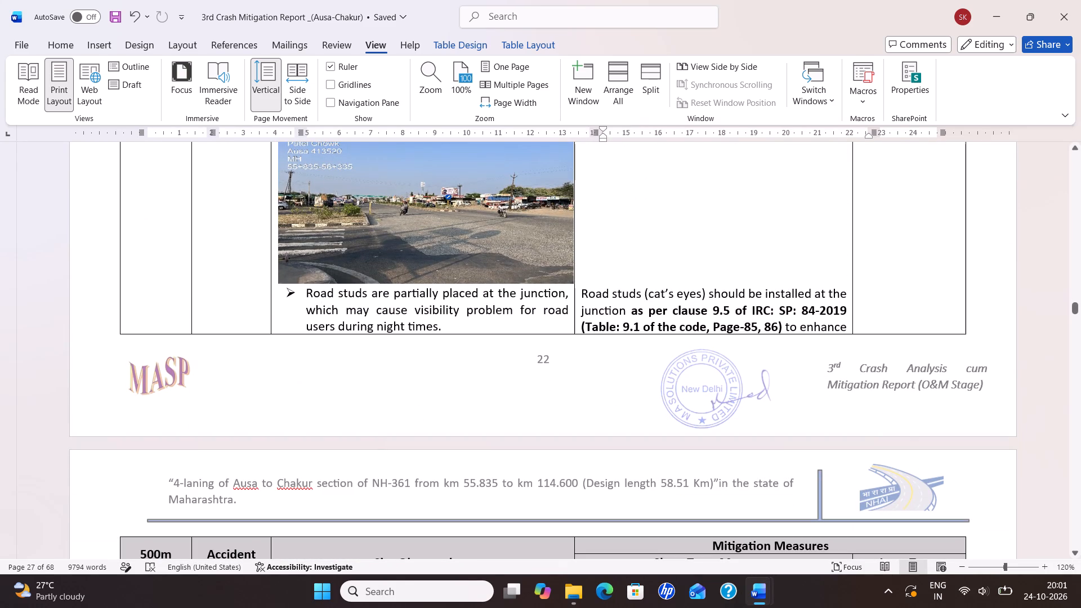
drag(310, 289, 457, 339)
key(ctrl+c)
Paste the road studs observation as a new bullet below the faded pedestrian crossing observation in section 10.2.
scroll(458, 341, down, 2)
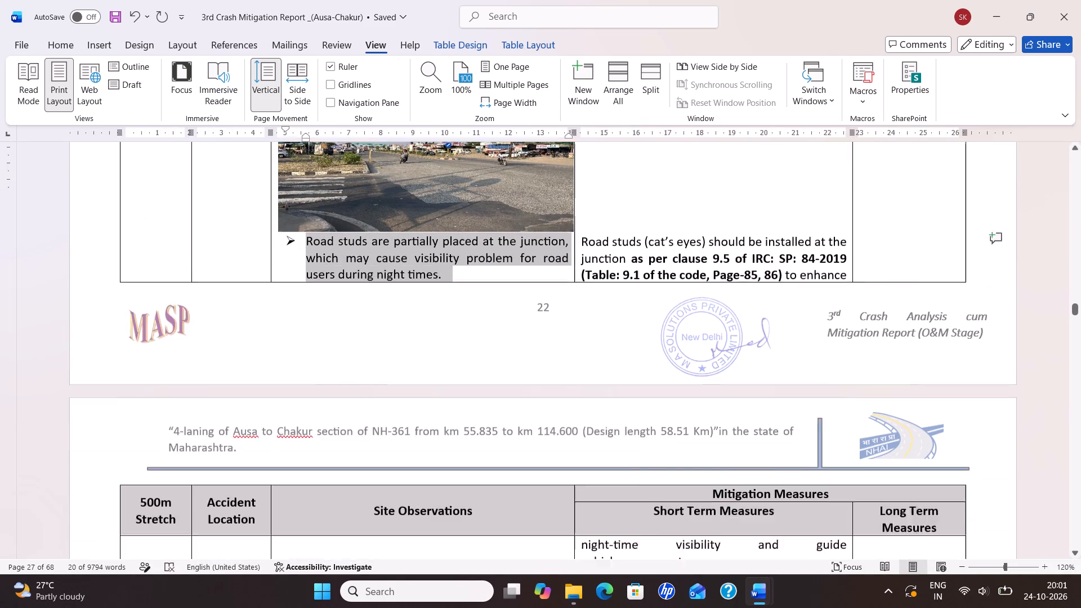
scroll(458, 341, down, 20)
scroll(458, 341, down, 2)
scroll(452, 341, up, 1)
scroll(452, 341, down, 14)
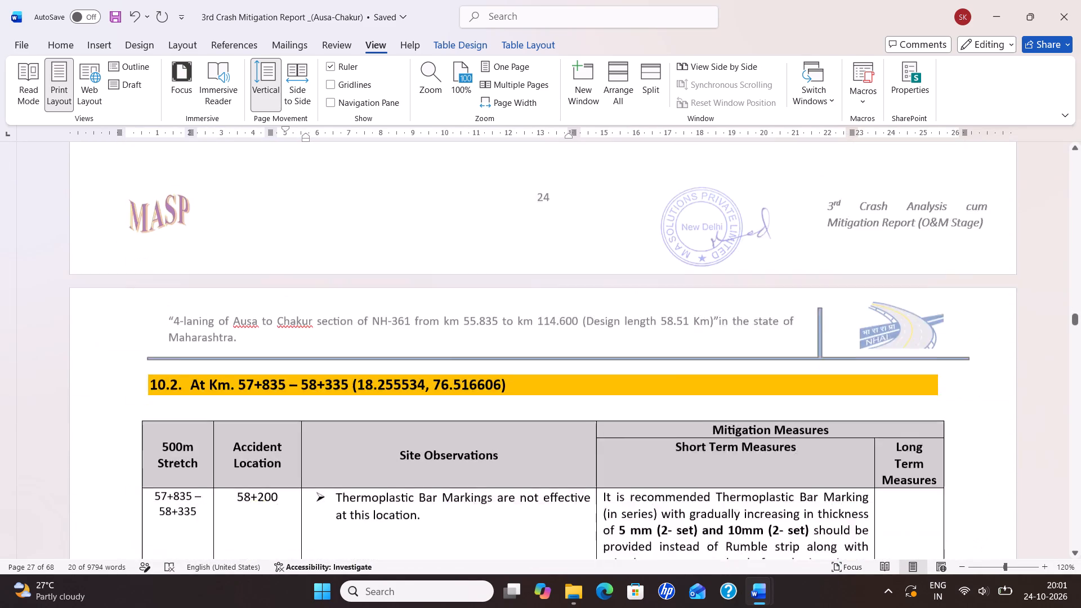
scroll(447, 349, down, 10)
scroll(441, 328, down, 12)
scroll(441, 328, up, 1)
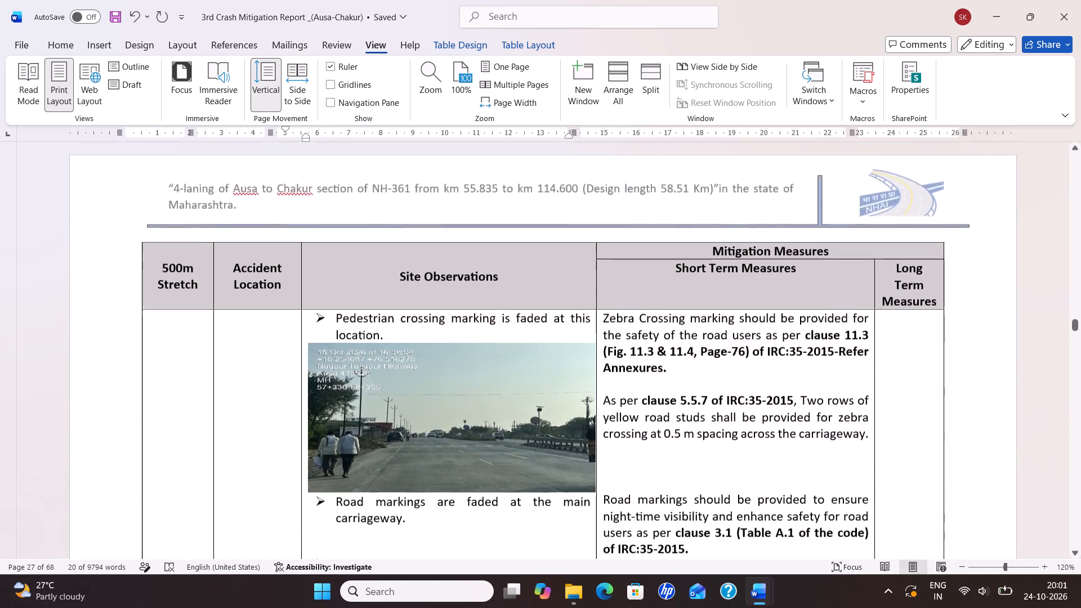
scroll(441, 328, down, 3)
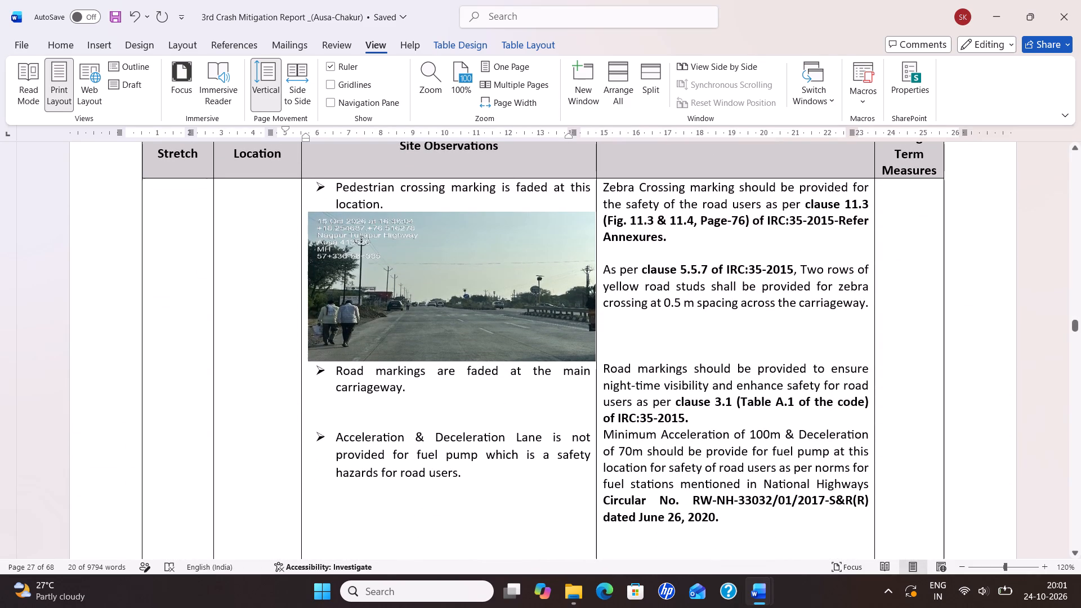
click(431, 207)
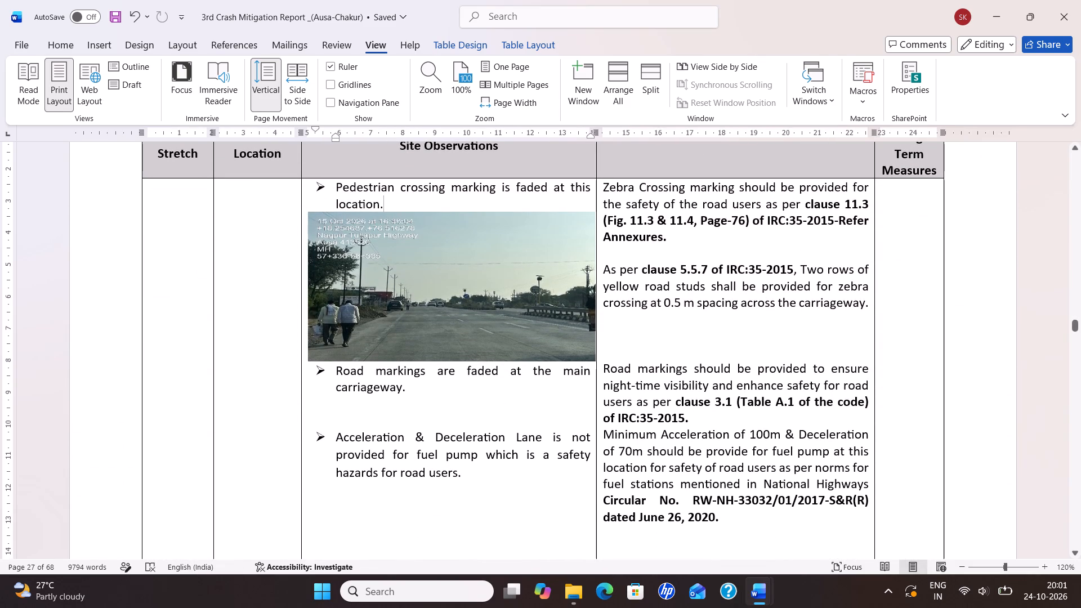
key(Return)
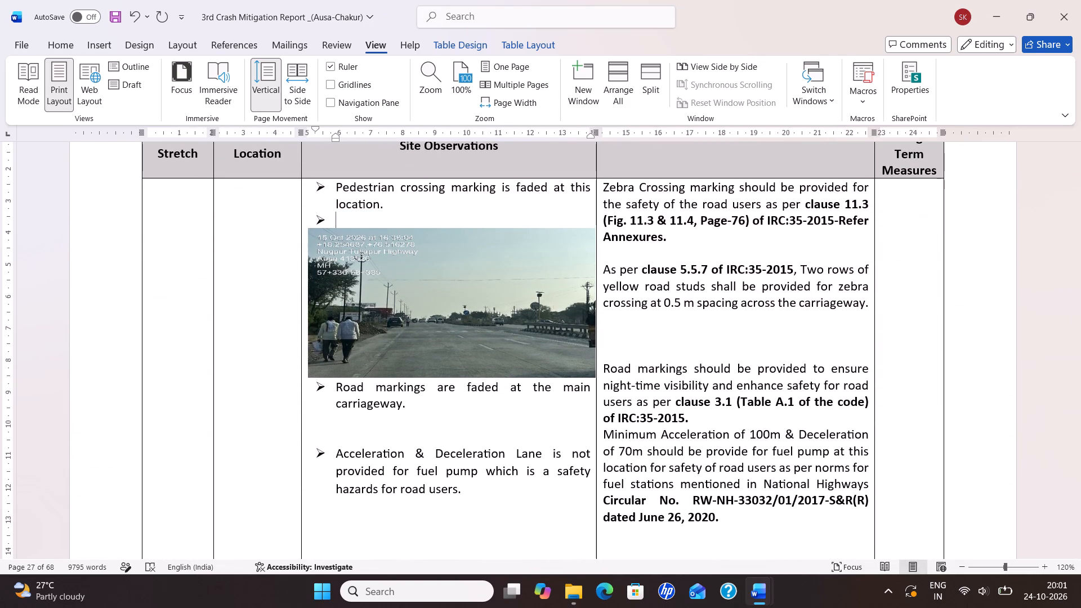
key(ctrl+v)
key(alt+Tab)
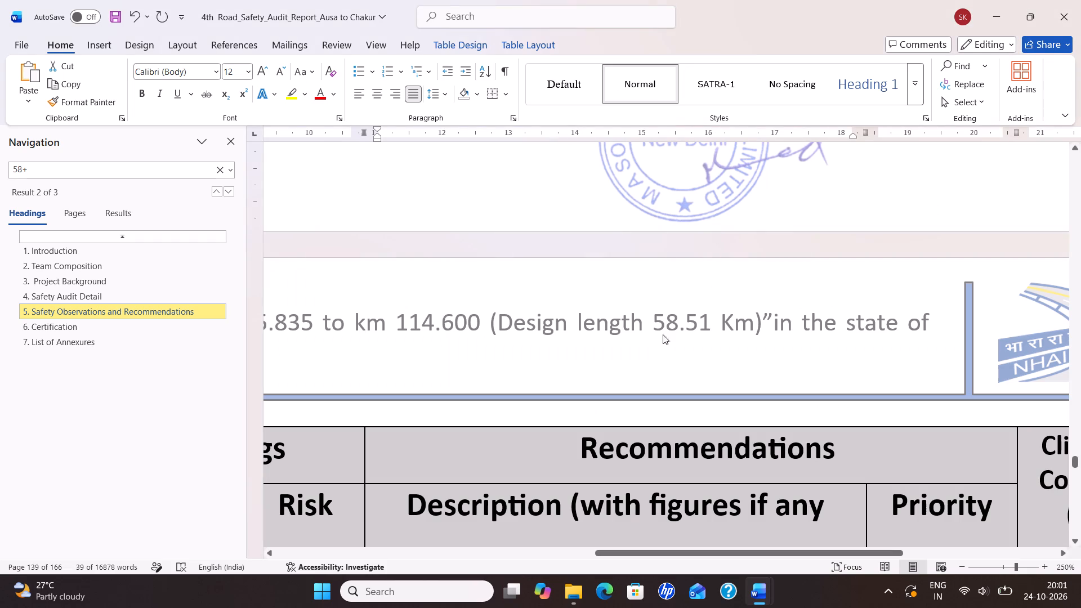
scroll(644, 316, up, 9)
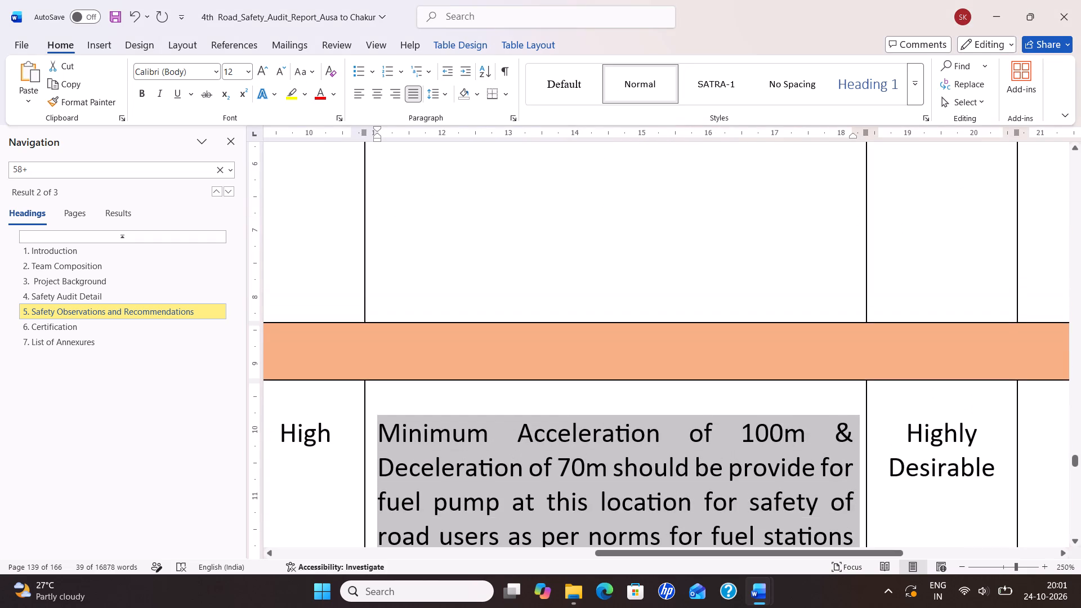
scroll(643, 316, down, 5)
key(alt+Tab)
Remove one blank line above the road studs (cat's eyes) measure on page 22 to fit its whole text on that page.
scroll(632, 399, up, 4)
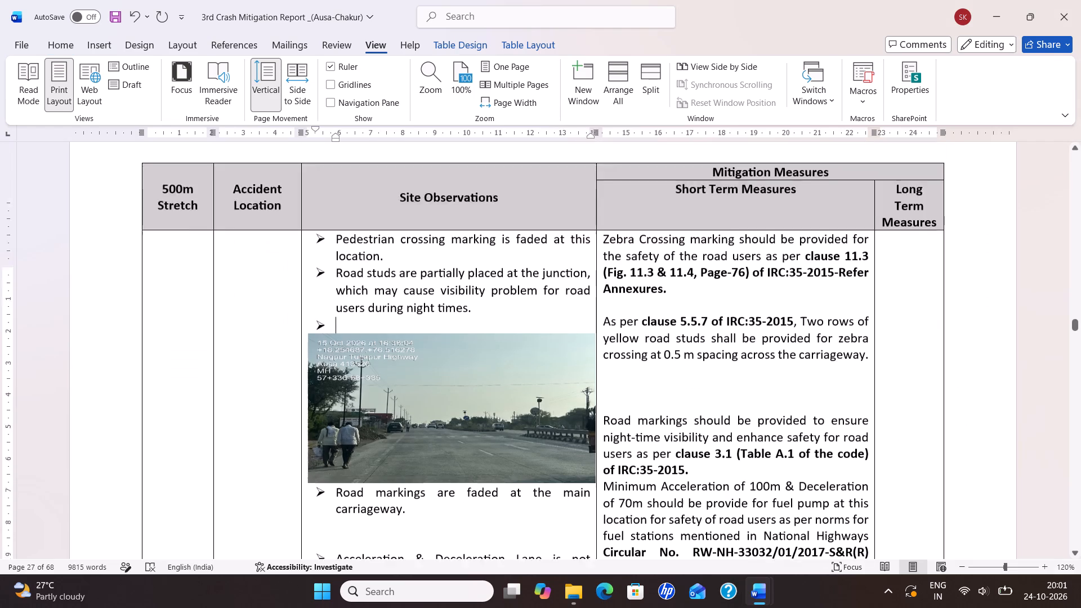
scroll(632, 399, up, 6)
scroll(638, 396, up, 20)
scroll(638, 396, up, 18)
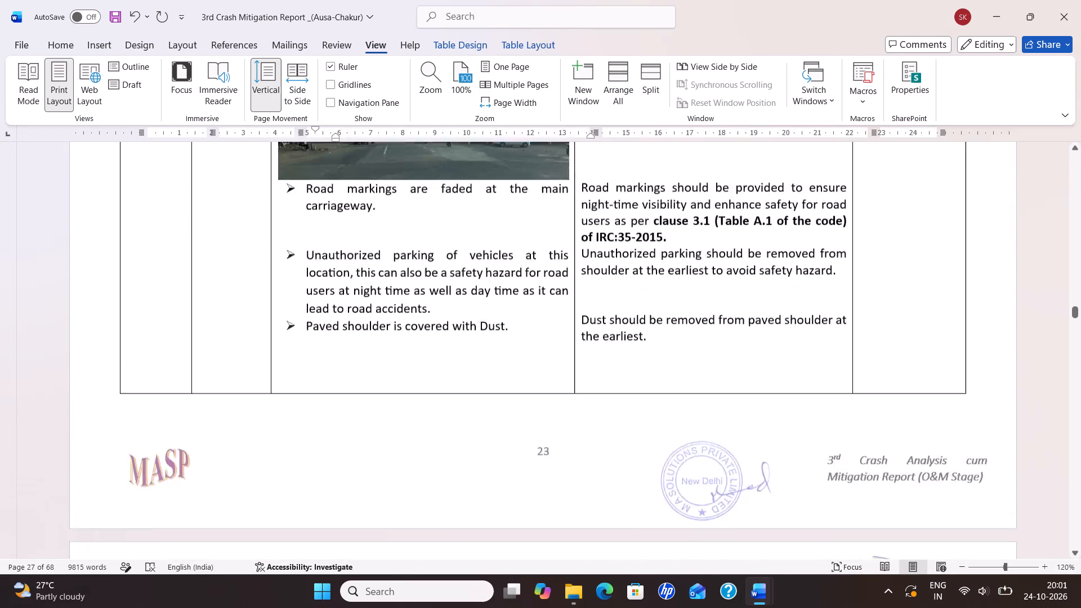
scroll(640, 388, up, 16)
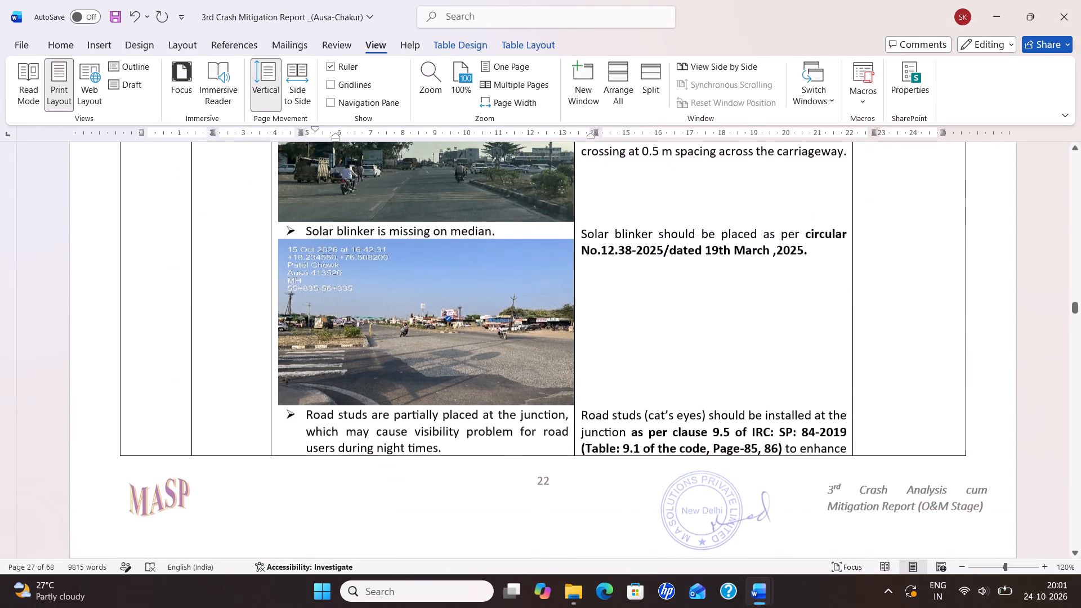
click(602, 390)
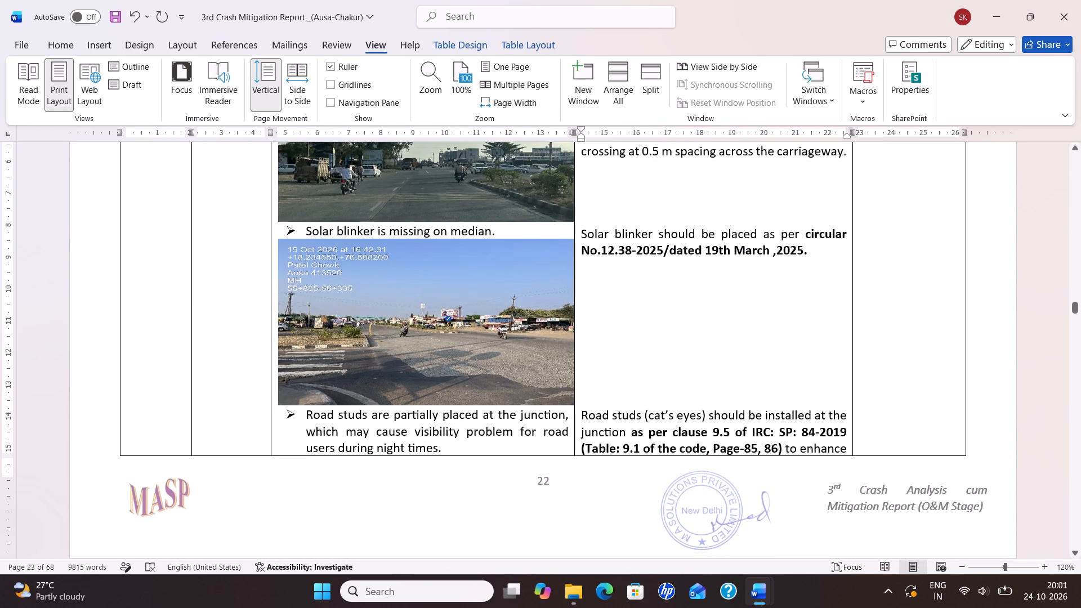
drag(589, 412, 843, 453)
double_click(843, 453)
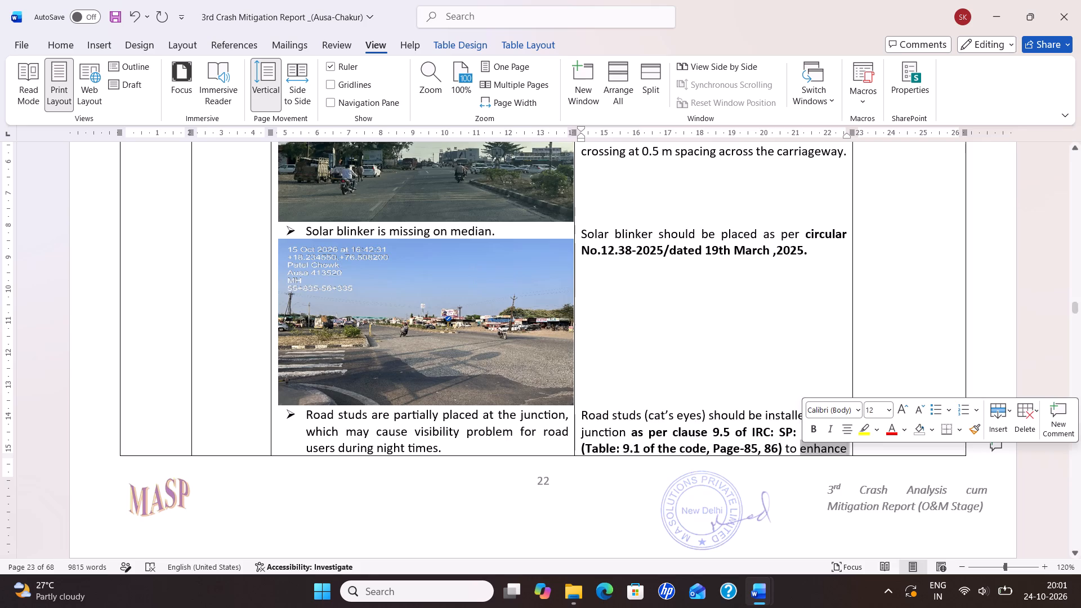
scroll(734, 377, down, 8)
scroll(679, 412, up, 6)
click(653, 316)
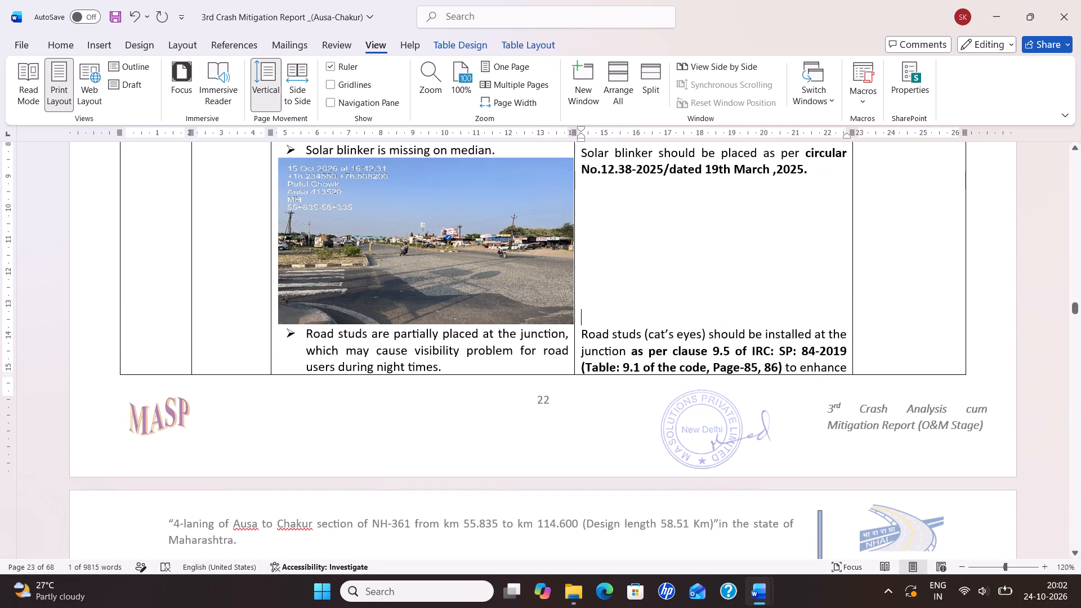
key(Return)
key(Return)
key(Return)
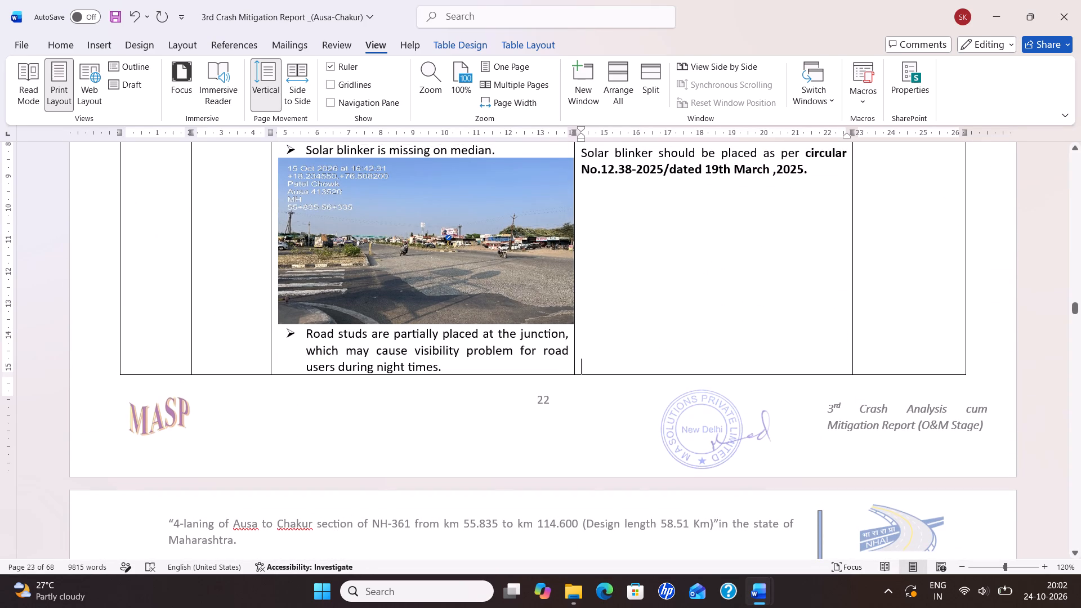
key(BackSpace)
key(BackSpace)
key(BackSpace)
key(BackSpace)
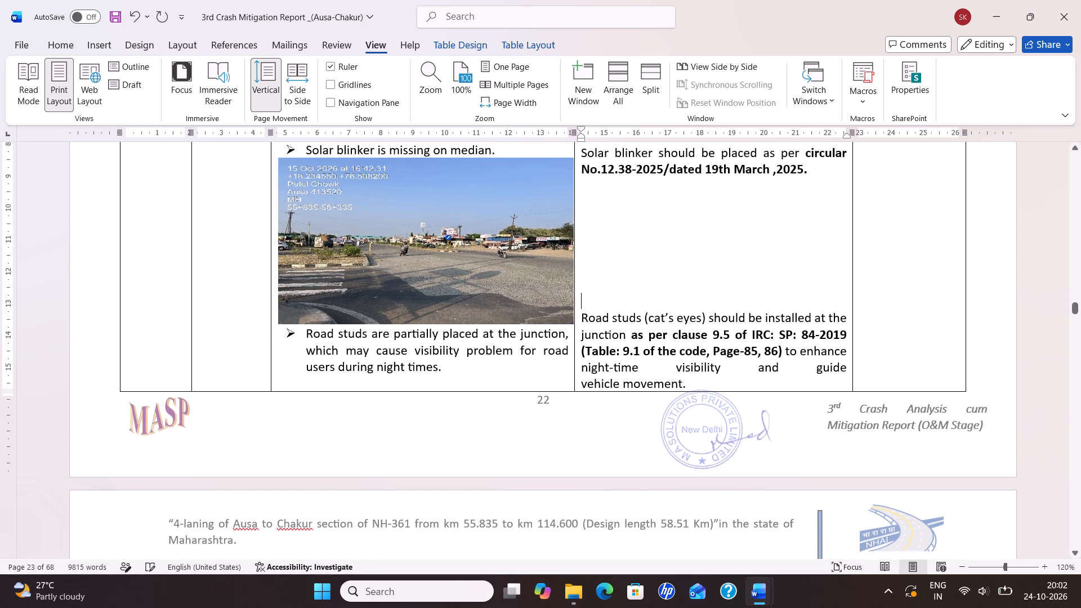
Copy the road studs (cat's eyes) short-term measure citing clause 9.5 of IRC: SP: 84-2019 from page 22.
drag(590, 314, 695, 390)
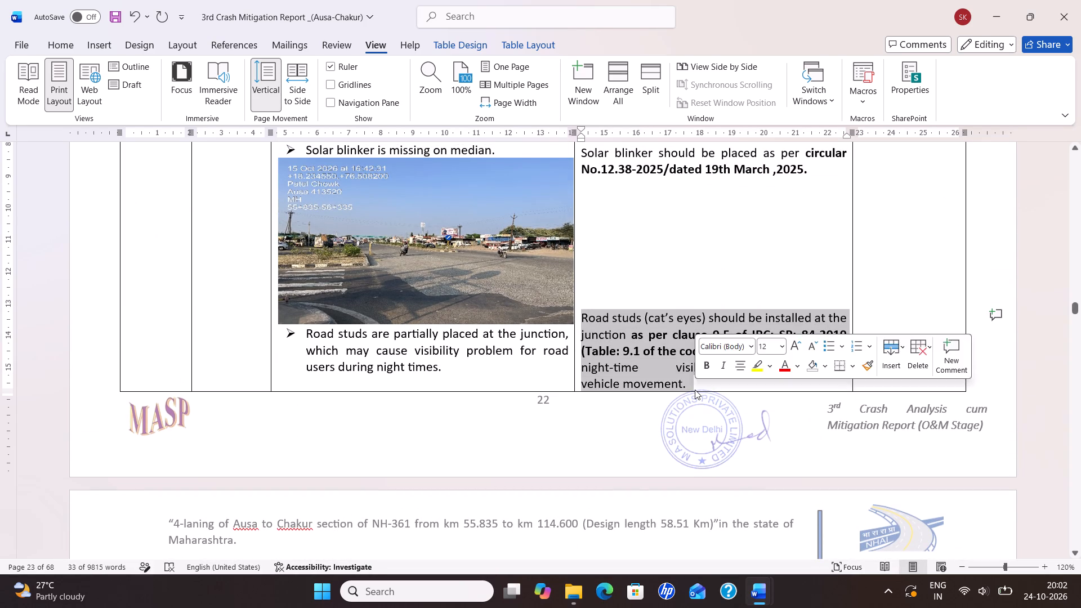
key(ctrl+c)
key(alt+Tab)
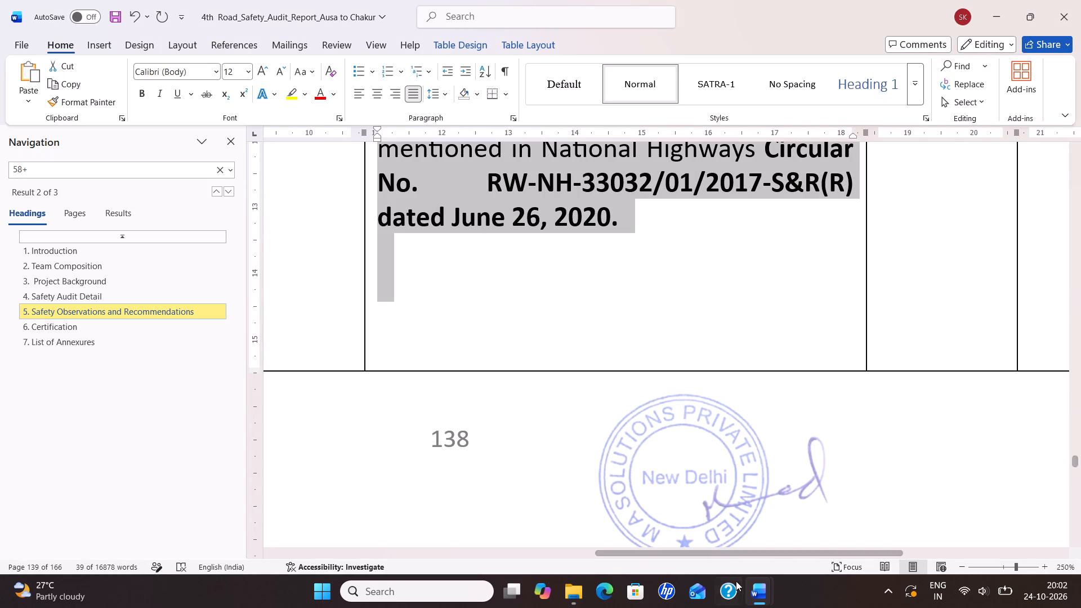
click(727, 531)
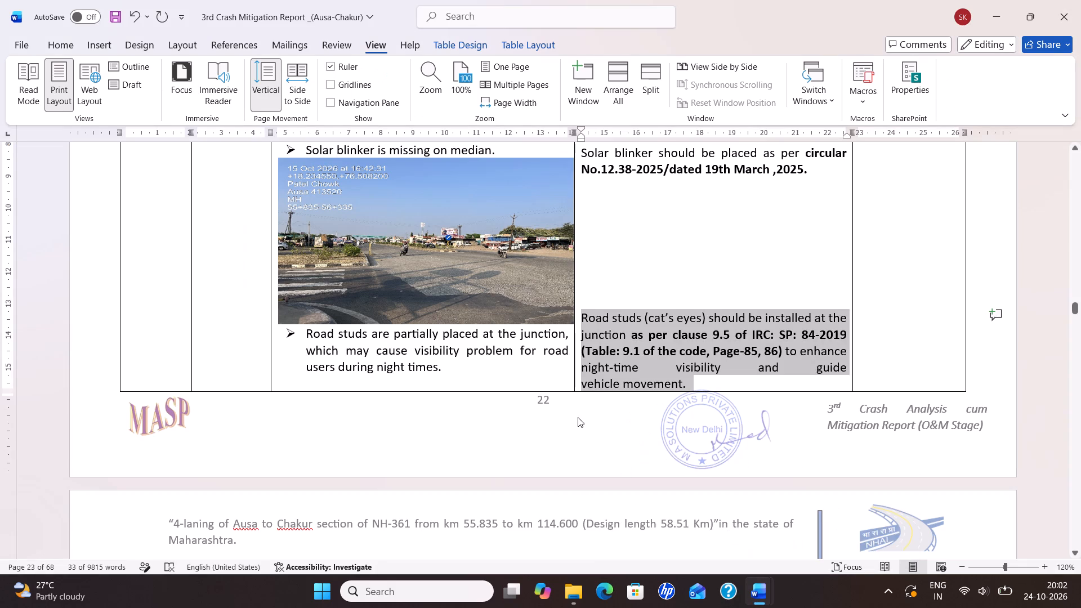
In section 10.2, insert five blank lines between the faded pedestrian crossing observation and the road studs observation.
scroll(578, 417, down, 12)
scroll(586, 421, up, 1)
scroll(586, 421, down, 19)
scroll(592, 419, down, 3)
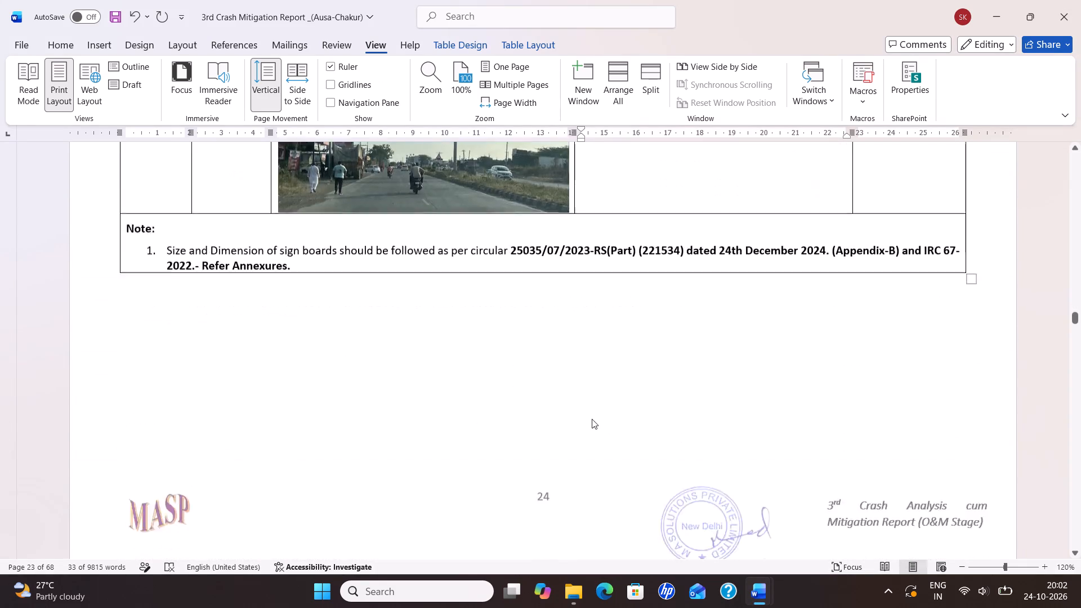
scroll(592, 419, down, 13)
scroll(595, 419, up, 1)
scroll(595, 419, down, 12)
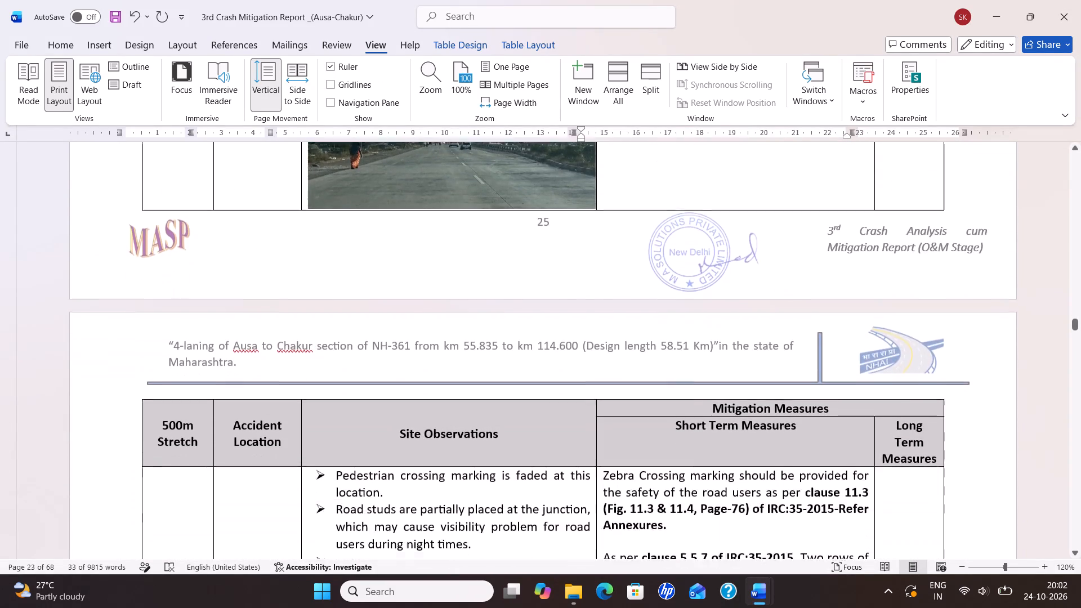
scroll(613, 421, up, 10)
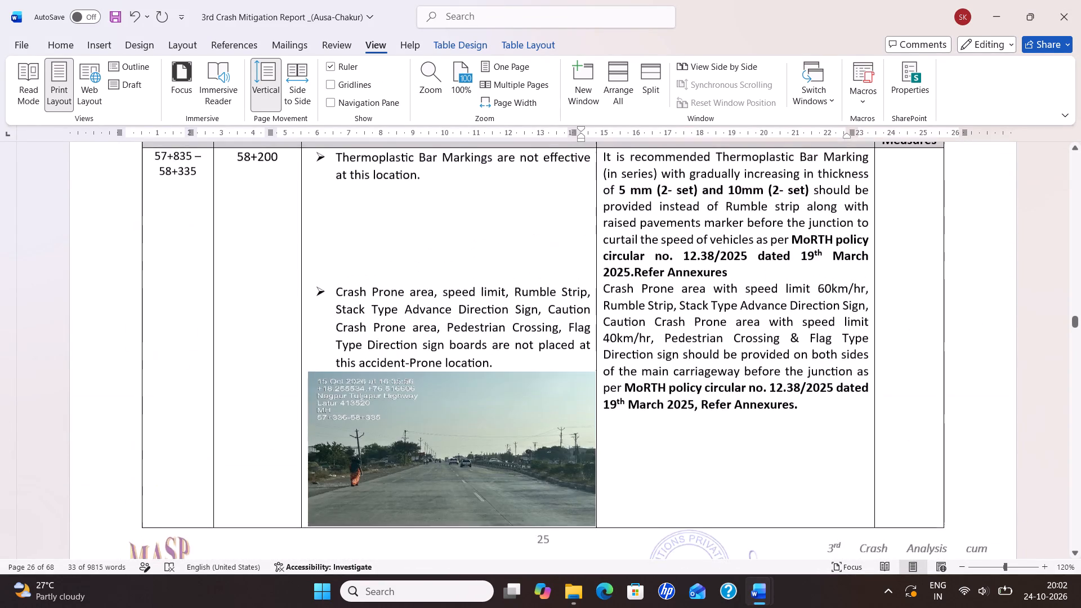
scroll(613, 421, down, 4)
scroll(613, 421, up, 1)
scroll(613, 421, down, 10)
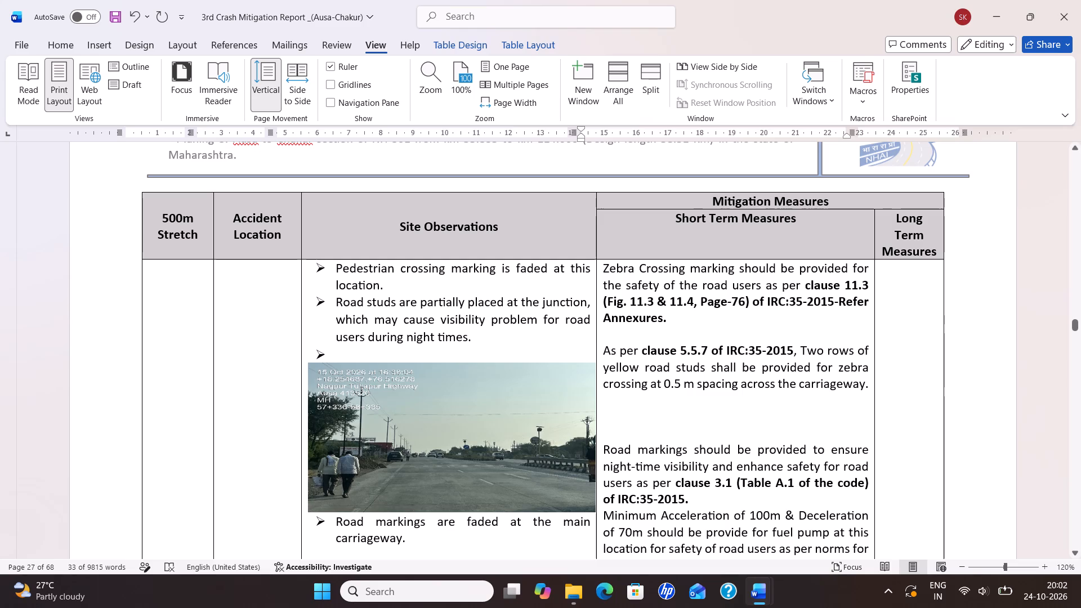
click(613, 336)
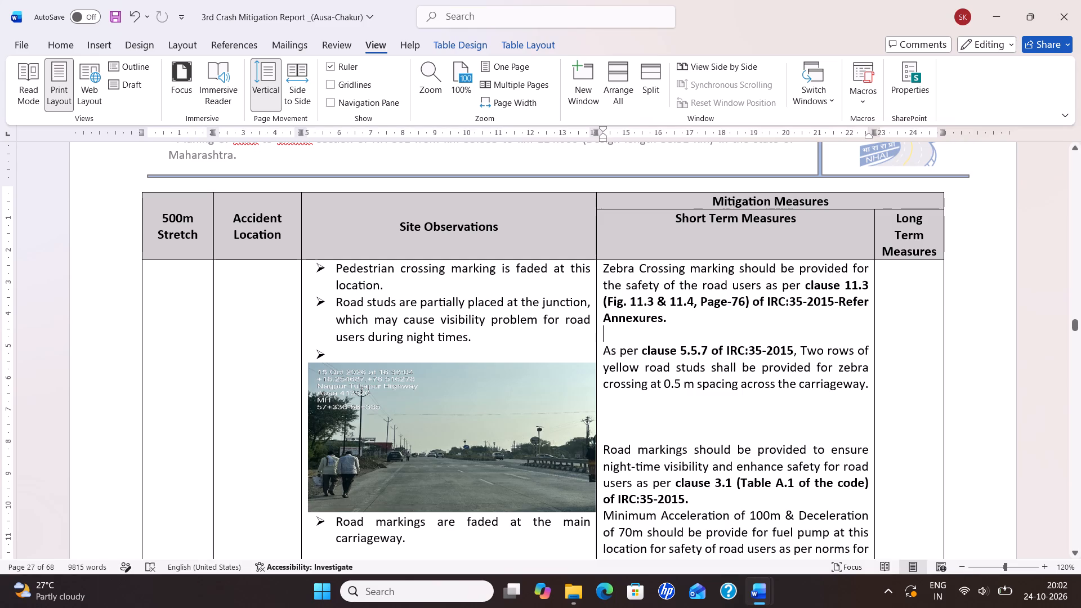
click(562, 287)
key(Return)
key(Return)
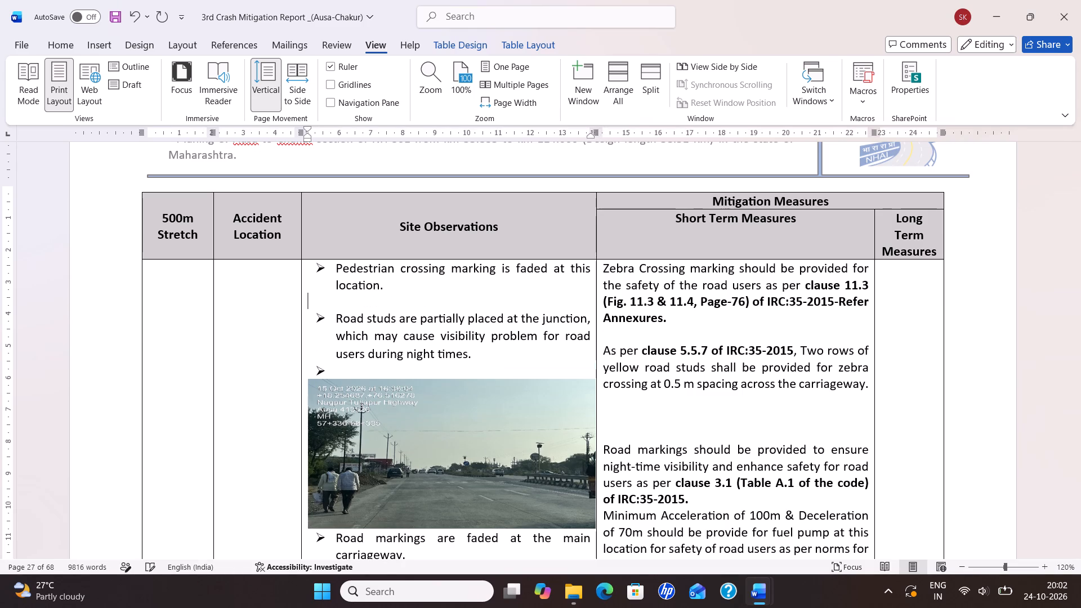
key(Return)
key(Return)
key(Return)
key(Return)
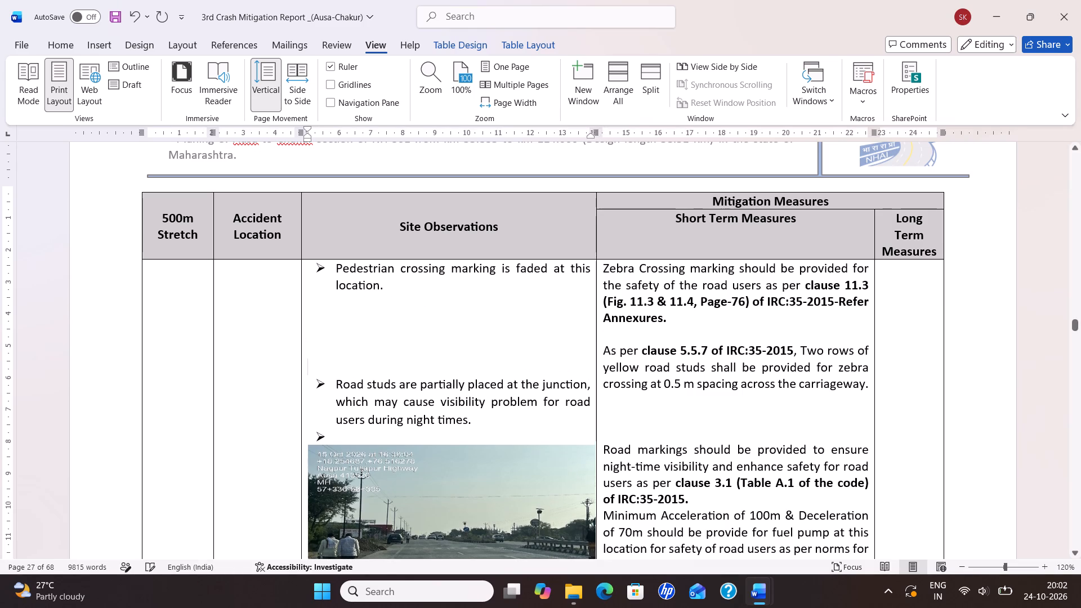
Close the gap between the two zebra crossing measures and paste the copied road studs measure below them, beside its observation.
click(623, 397)
click(613, 341)
key(BackSpace)
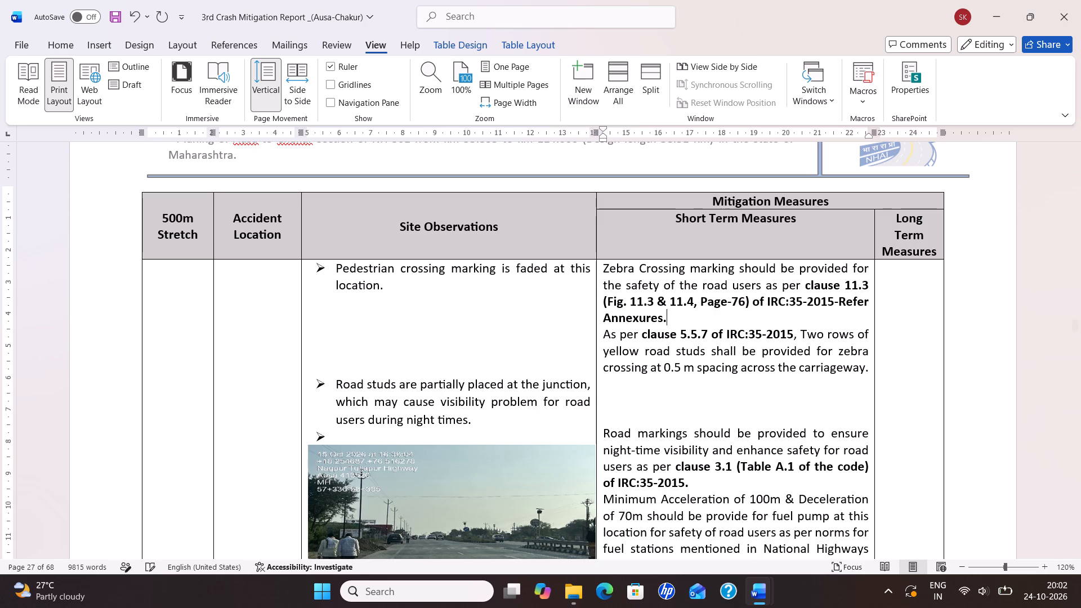
click(609, 384)
key(ctrl+v)
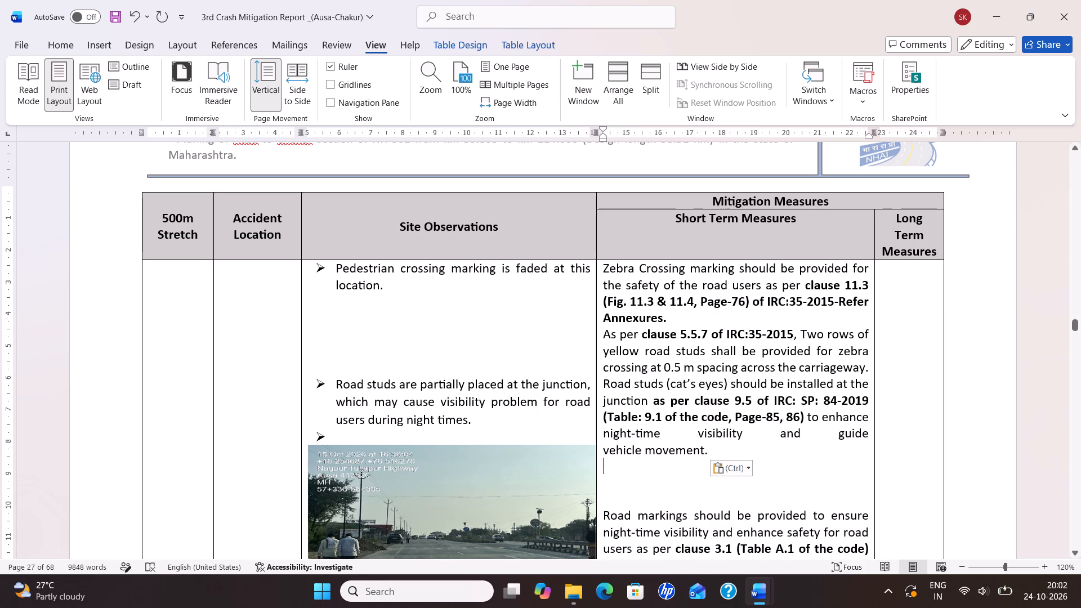
Delete the empty bullet and its leftover line between the road studs observation and the photo below it.
click(381, 440)
key(BackSpace)
key(BackSpace)
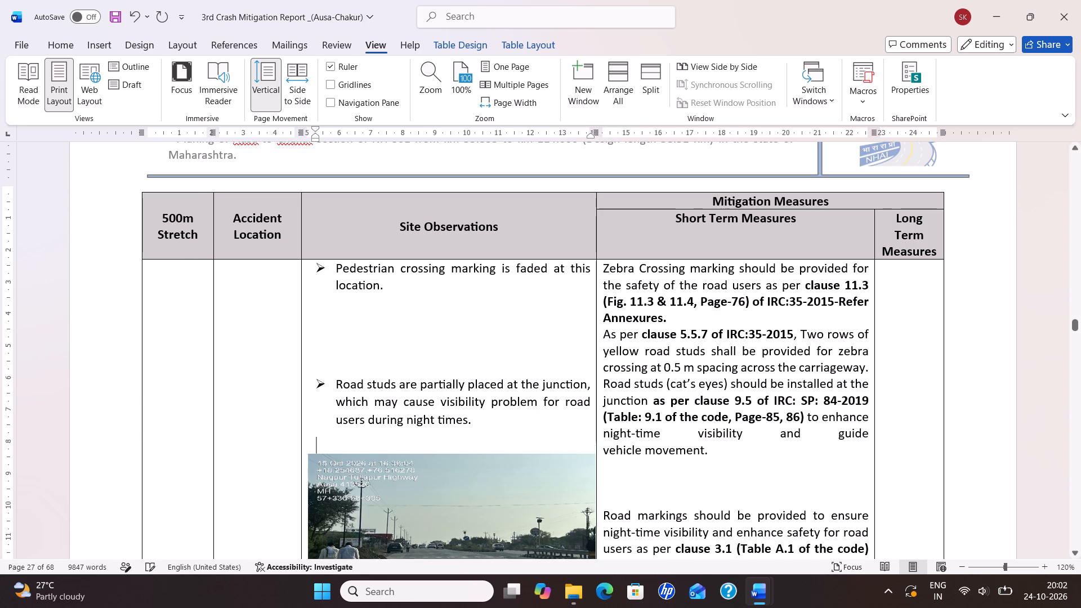
key(BackSpace)
key(BackSpace)
Insert five blank lines above the road markings measure to align it with the faded road markings observation below the photo.
scroll(659, 456, down, 4)
click(635, 338)
key(Return)
key(Return)
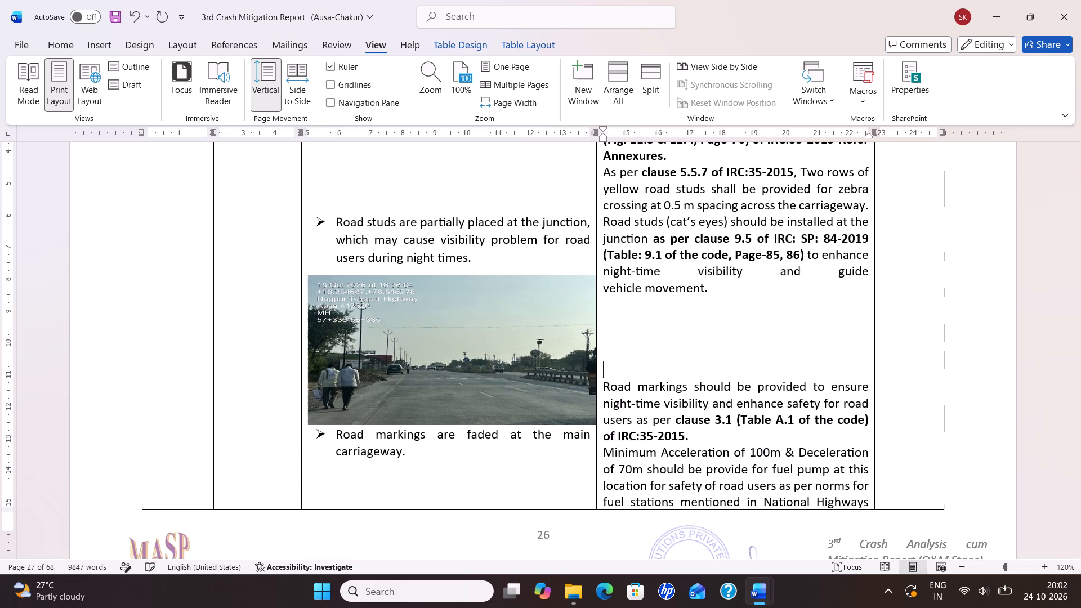
key(Return)
key(Return)
key(Return)
Adjust the blank lines in both columns so the fuel pump lane observation and its measure start together on page 27.
scroll(630, 357, down, 6)
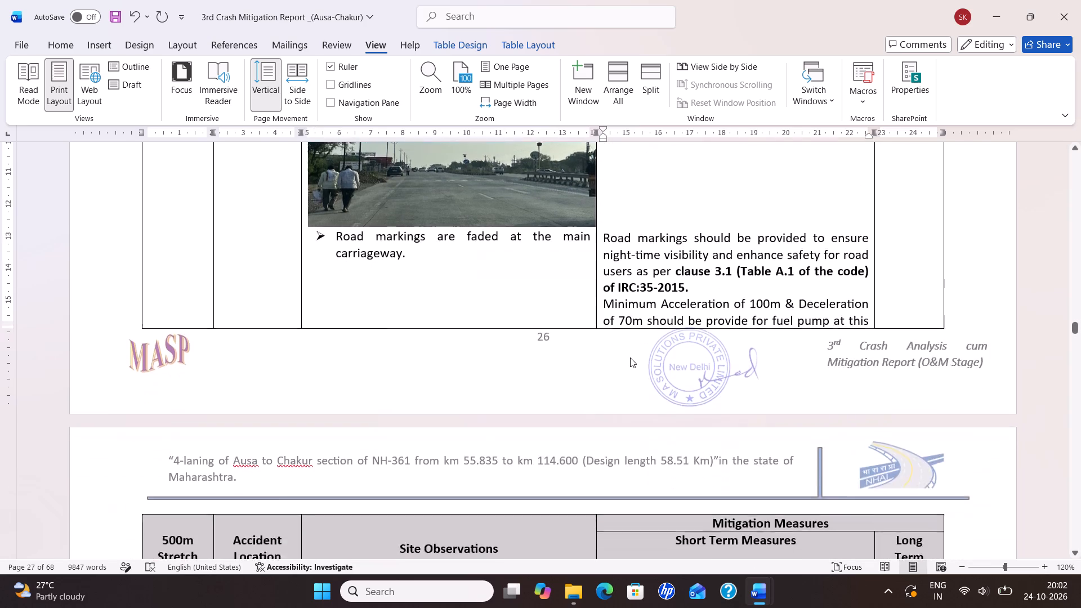
scroll(630, 357, down, 2)
click(427, 175)
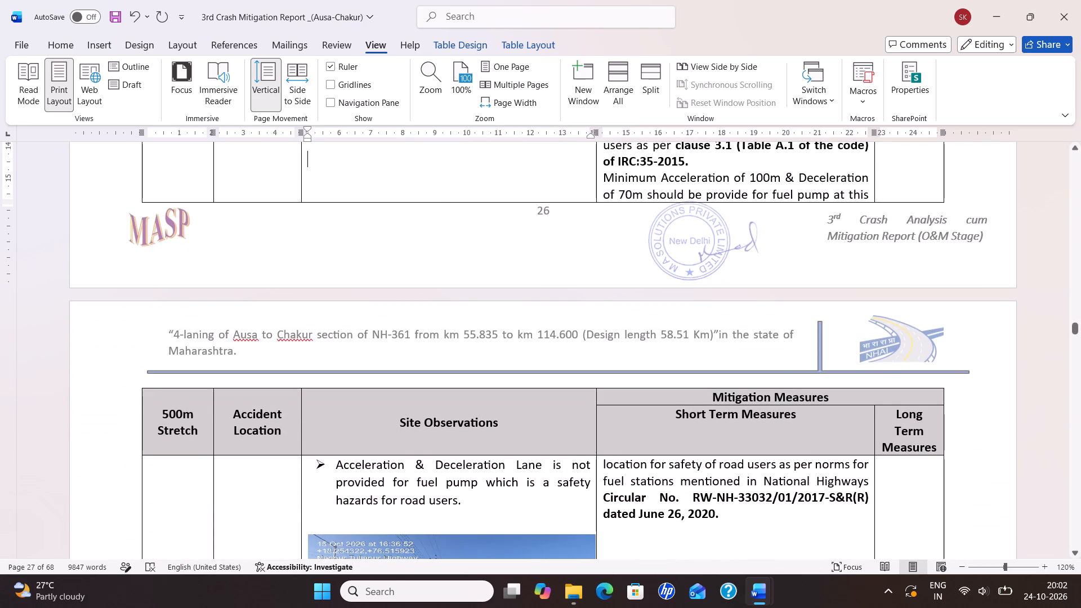
key(BackSpace)
key(BackSpace)
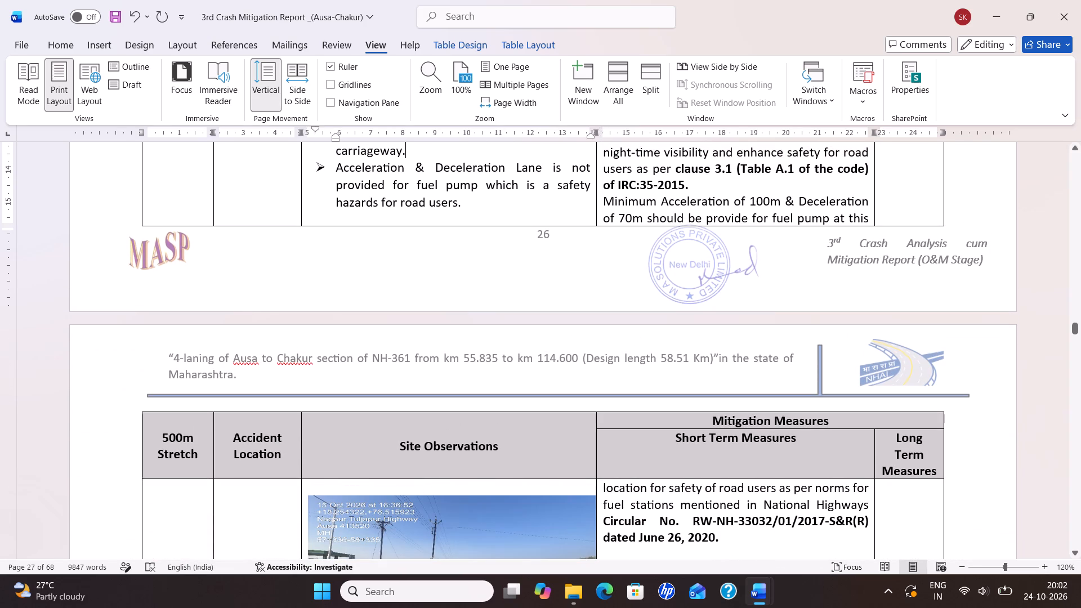
key(Return)
key(Return)
key(Return)
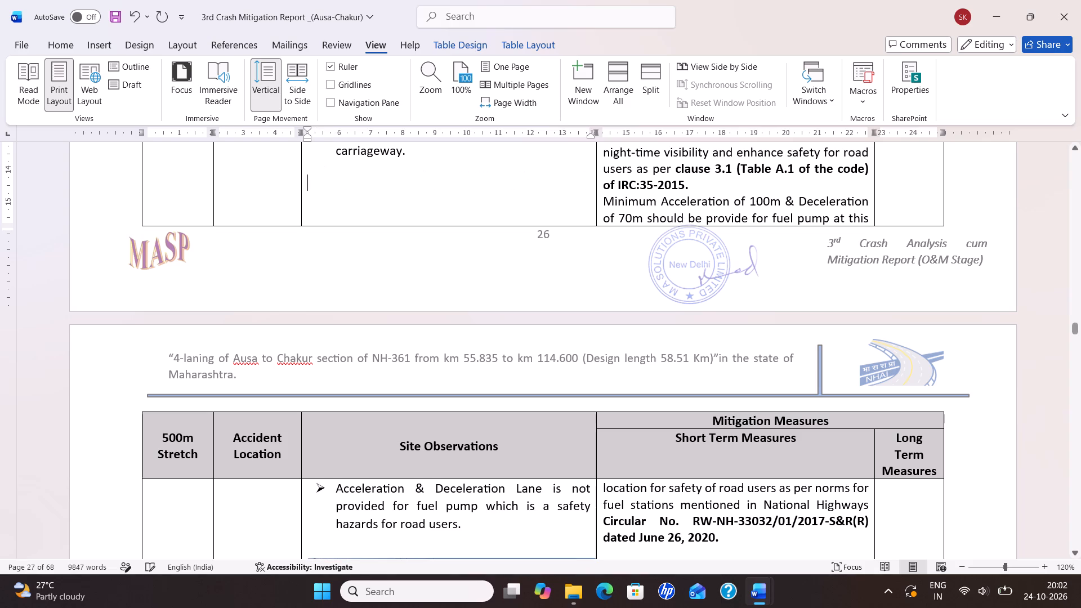
click(713, 192)
key(Return)
scroll(708, 195, down, 4)
scroll(637, 303, down, 2)
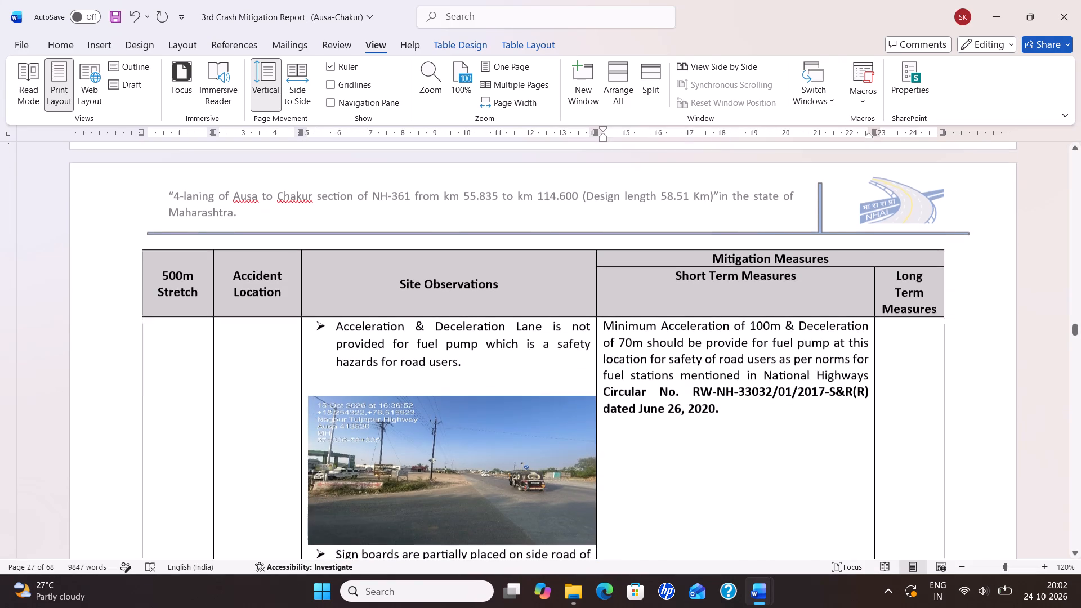
Remove the extra blank line between the fuel pump lane observation and its photo, keeping the observation's closing full stop.
scroll(637, 304, down, 2)
click(508, 230)
key(BackSpace)
key(BackSpace)
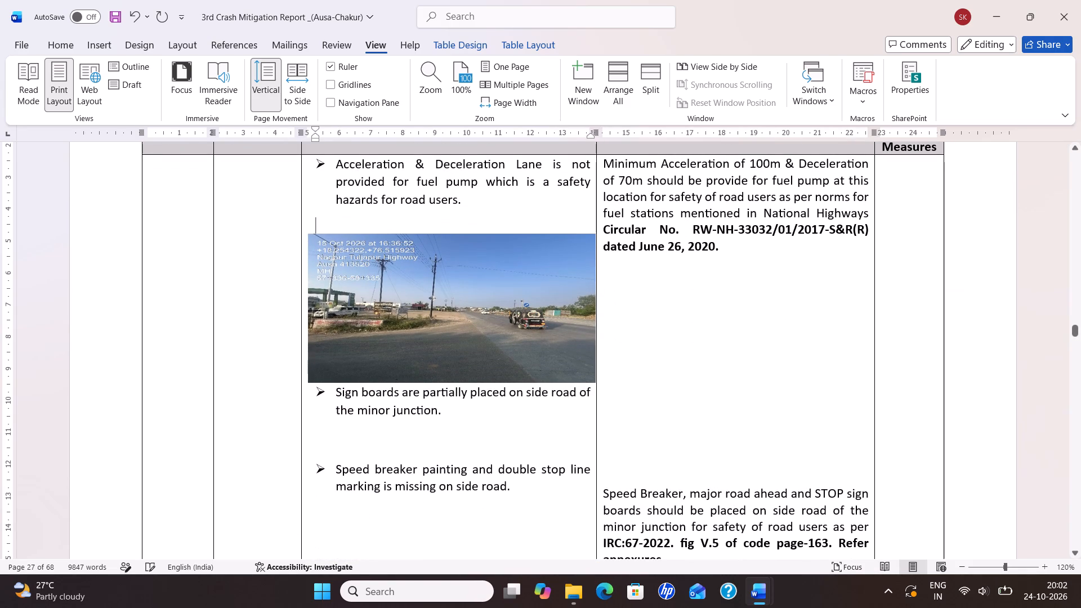
key(BackSpace)
key(BackSpace)
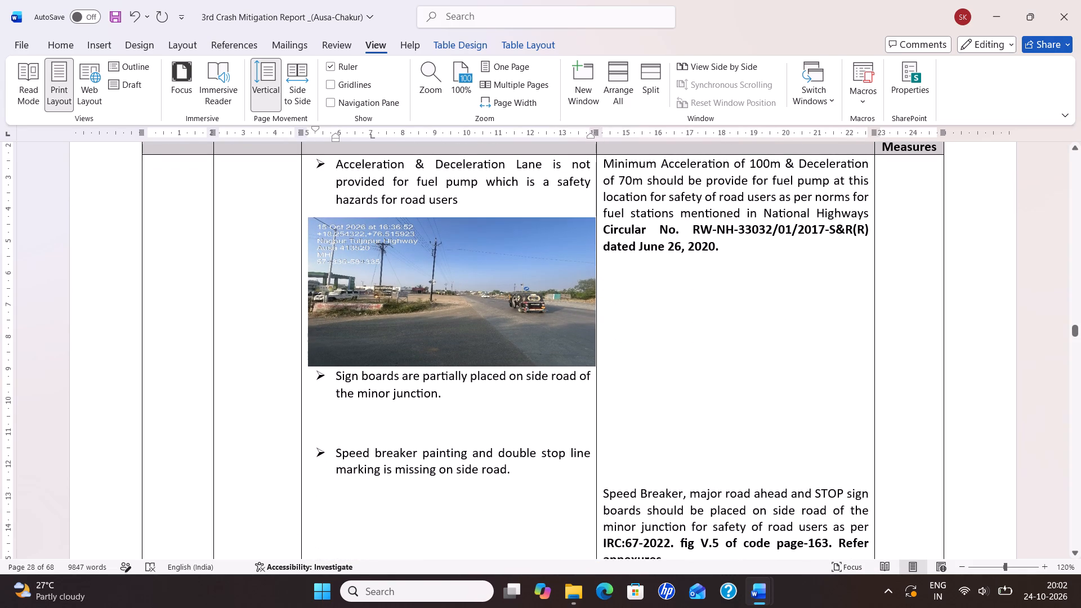
key(ctrl+z)
Remove seven blank lines above the side-road sign board measure to align it with its observation below the junction photo.
scroll(555, 325, down, 3)
click(682, 318)
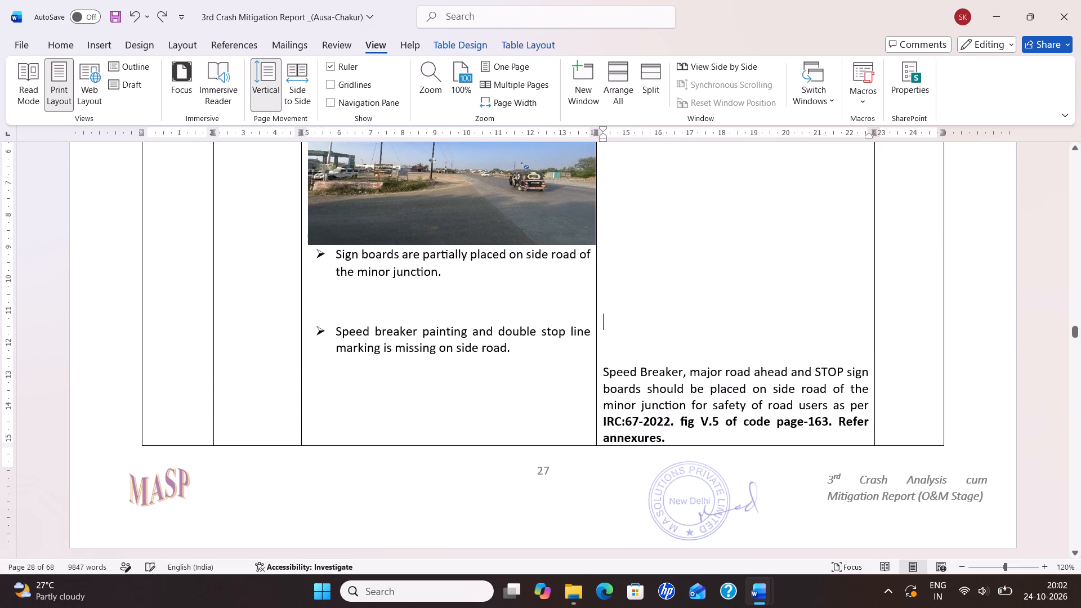
key(BackSpace)
key(BackSpace)
key(BackSpace)
key(BackSpace)
key(BackSpace)
key(BackSpace)
key(BackSpace)
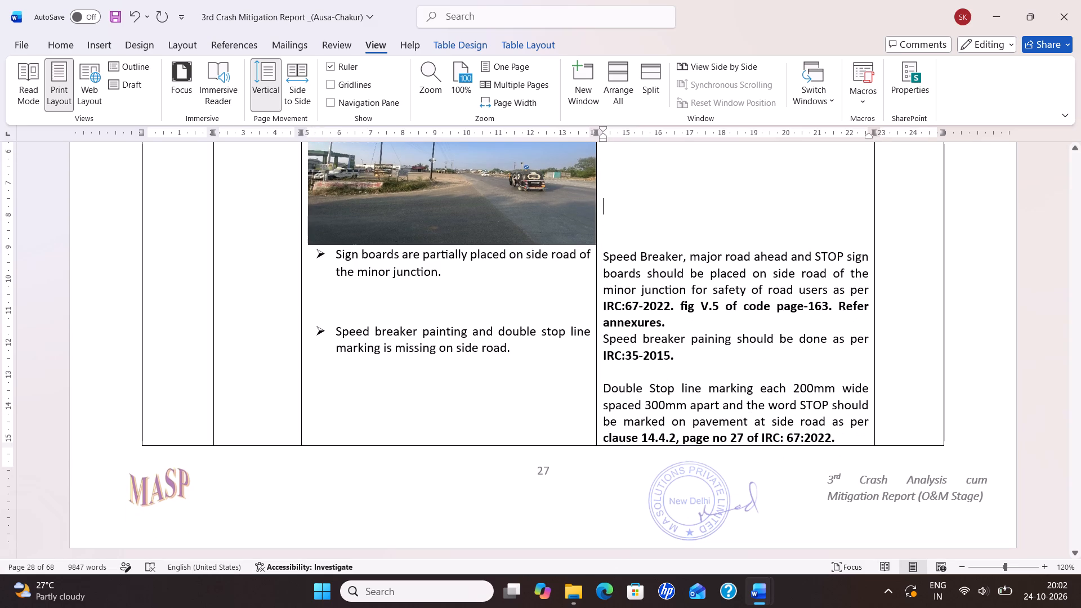
Stretch the junction photo below the fuel pump lane observation slightly taller, keeping its width.
click(454, 236)
drag(449, 246, 455, 253)
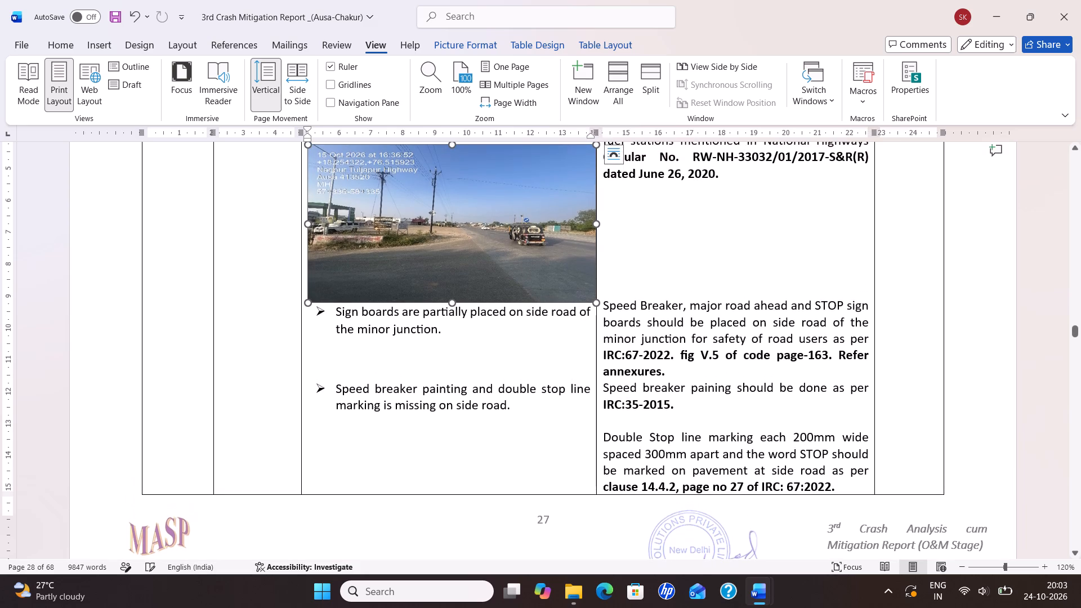
Save the crash mitigation report with the section 10.2 alignment edits.
scroll(523, 339, down, 20)
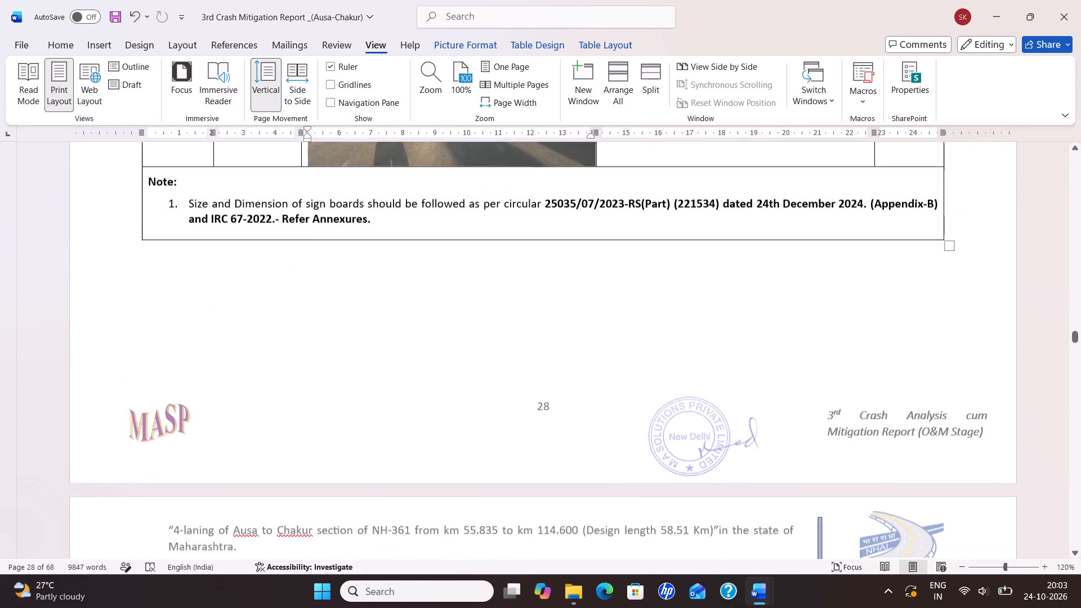
key(ctrl+s)
key(ctrl+s)
key(ctrl+s)
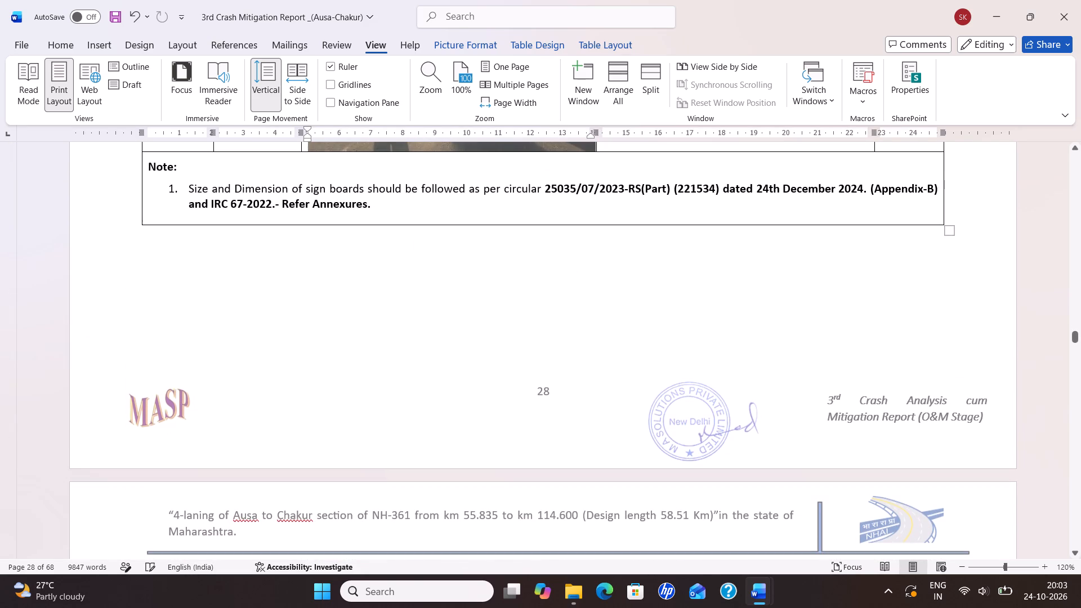
Review section 10.3 (Km. 58+835 – 59+335), checking that each site observation and photo lines up with its short-term measure.
scroll(522, 343, down, 12)
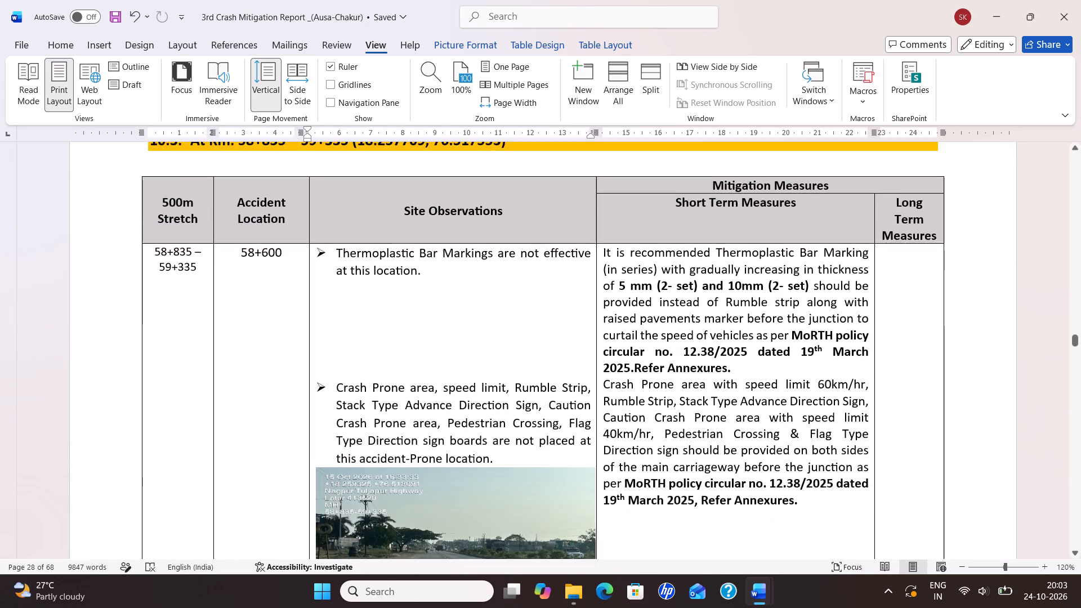
scroll(525, 364, down, 12)
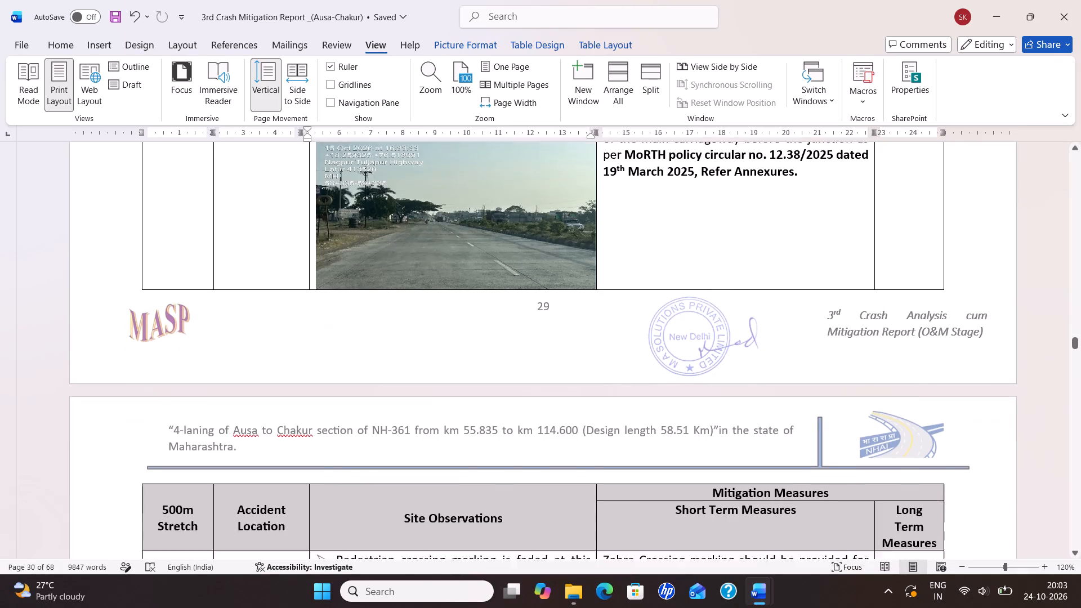
scroll(526, 342, down, 5)
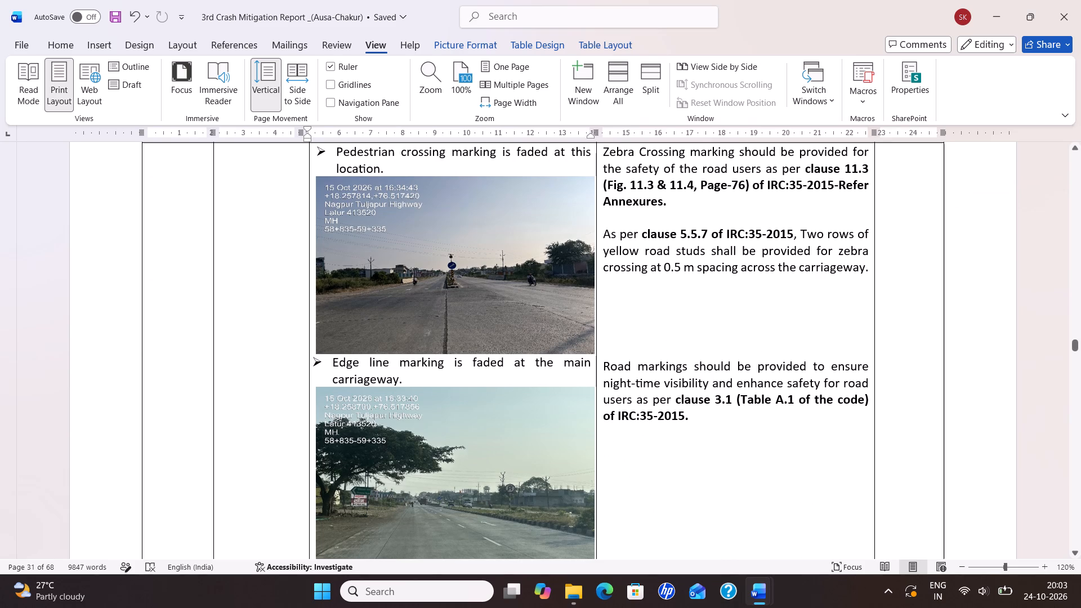
scroll(524, 341, down, 10)
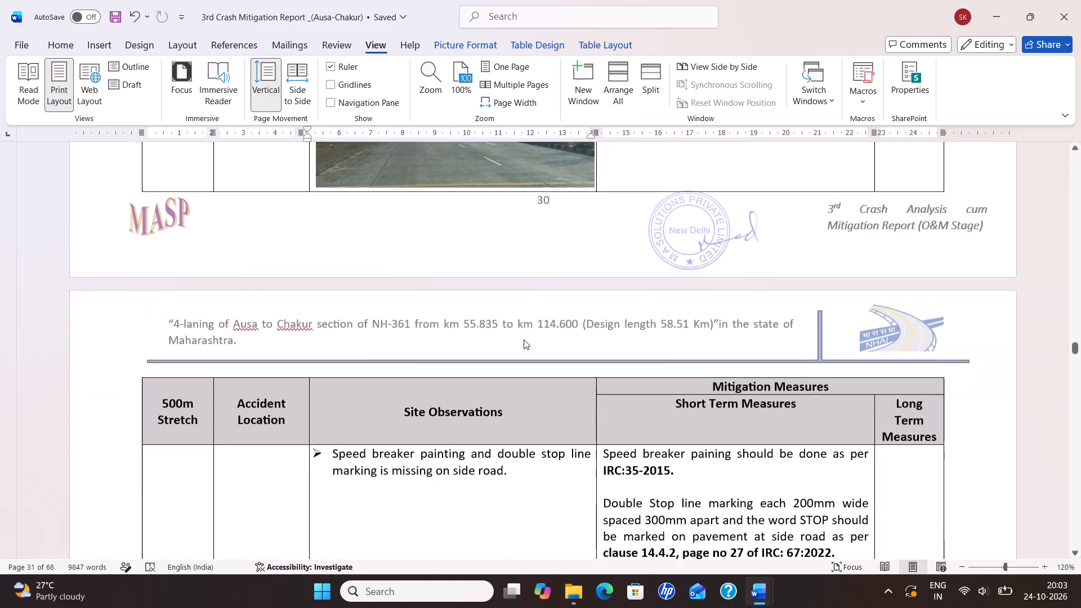
scroll(524, 338, up, 8)
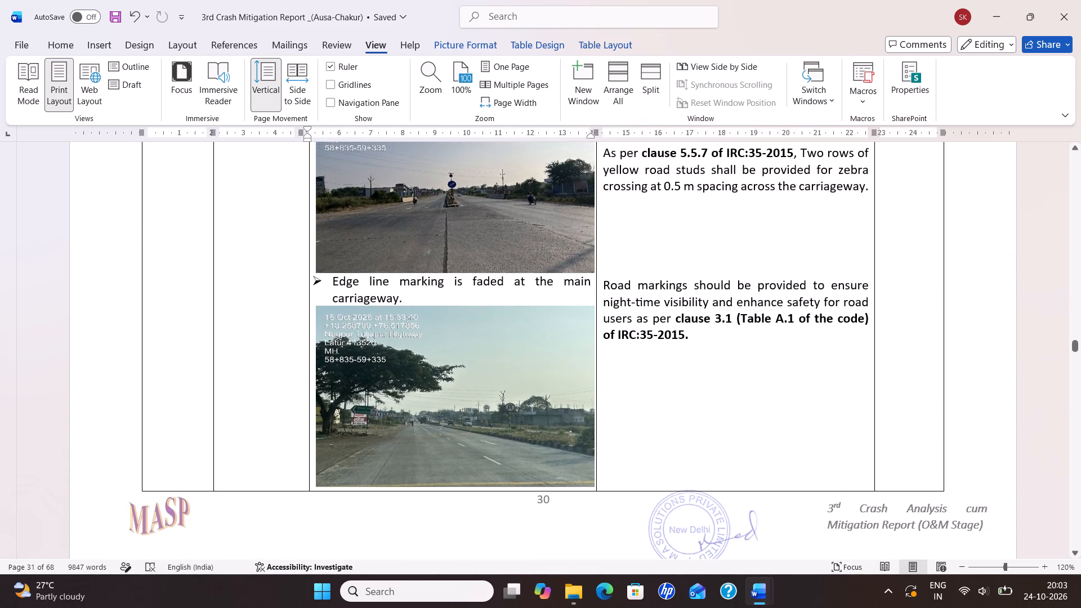
scroll(524, 338, up, 19)
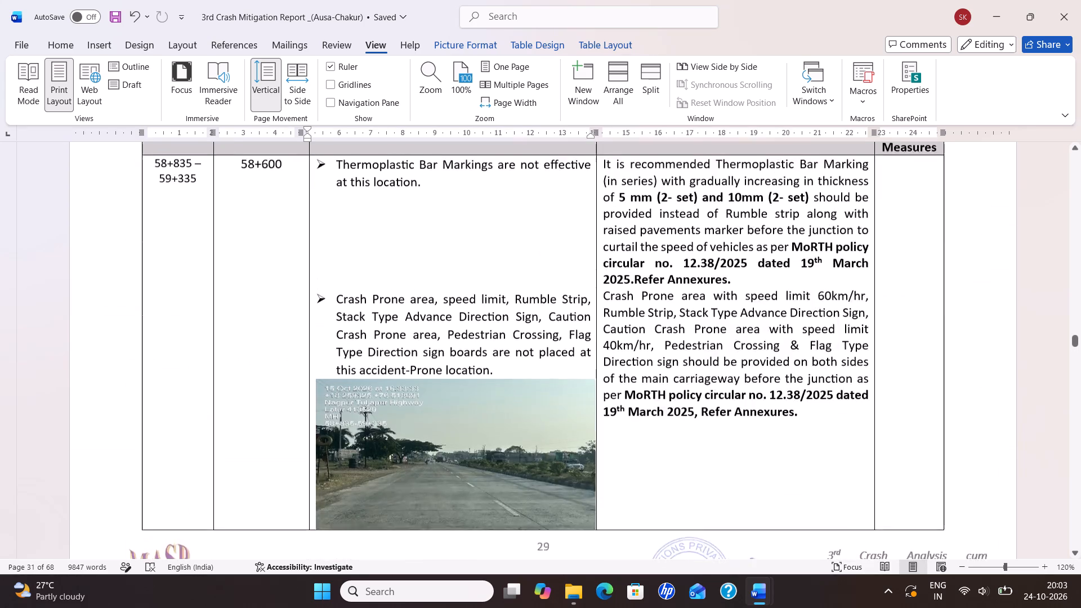
scroll(523, 337, up, 4)
scroll(523, 337, down, 4)
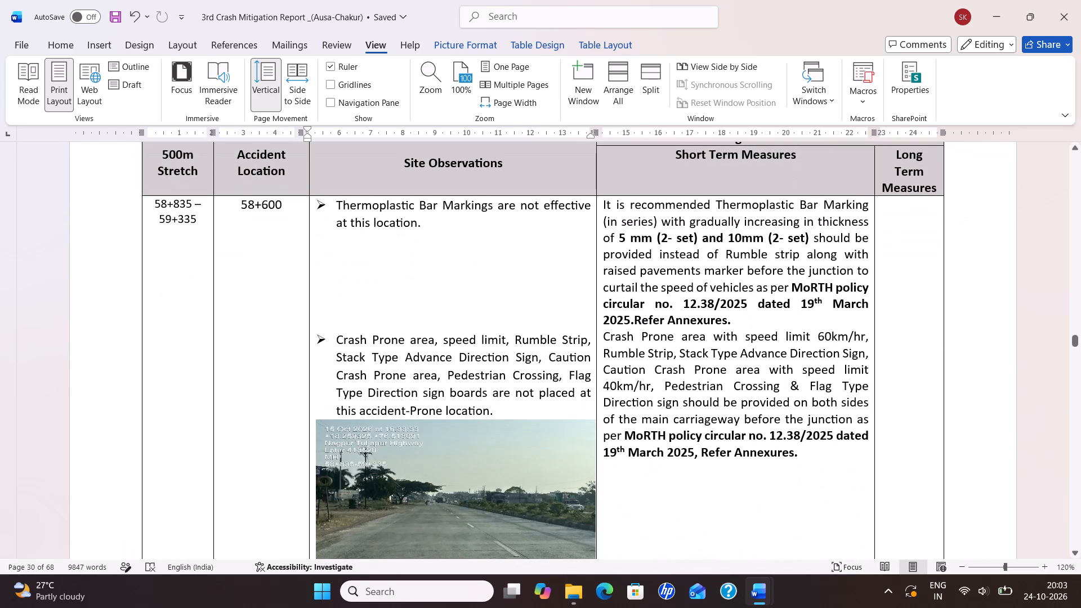
scroll(523, 337, up, 17)
scroll(523, 337, up, 9)
scroll(523, 337, down, 15)
scroll(529, 338, down, 6)
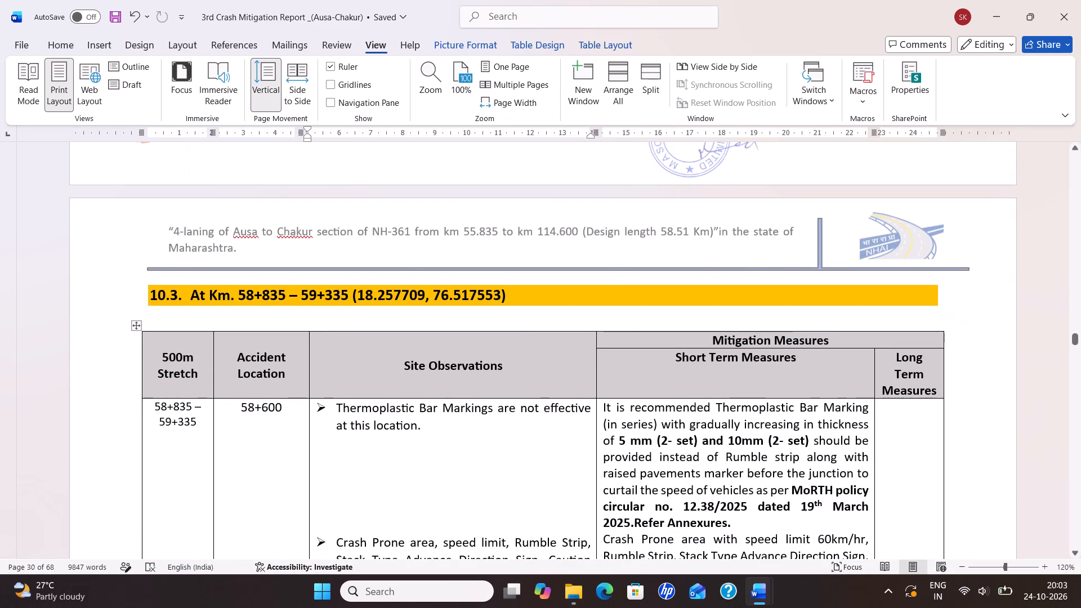
scroll(529, 338, down, 16)
scroll(529, 337, down, 6)
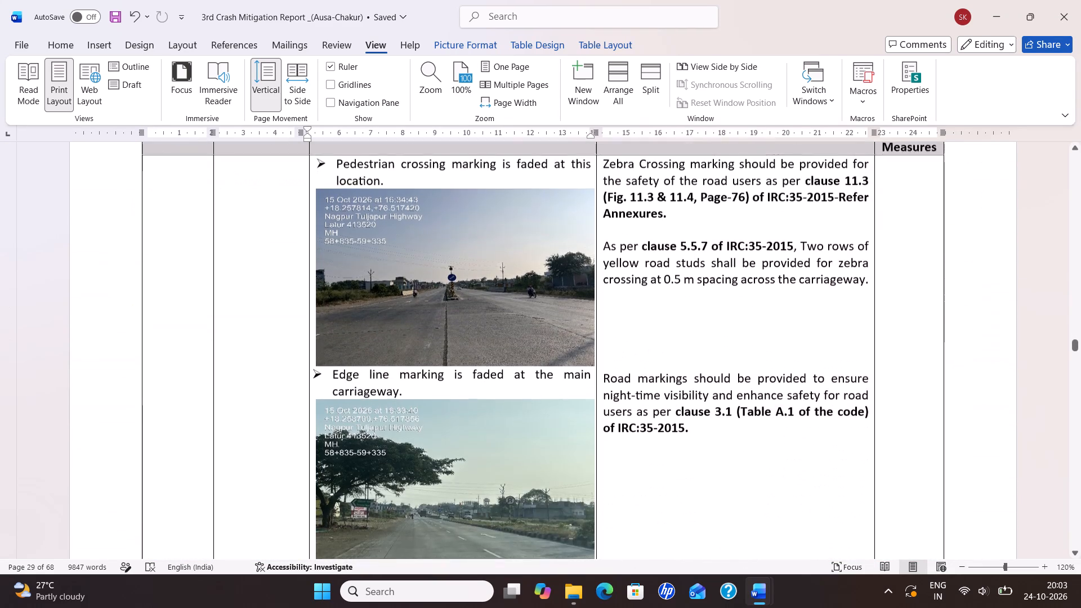
scroll(529, 337, down, 12)
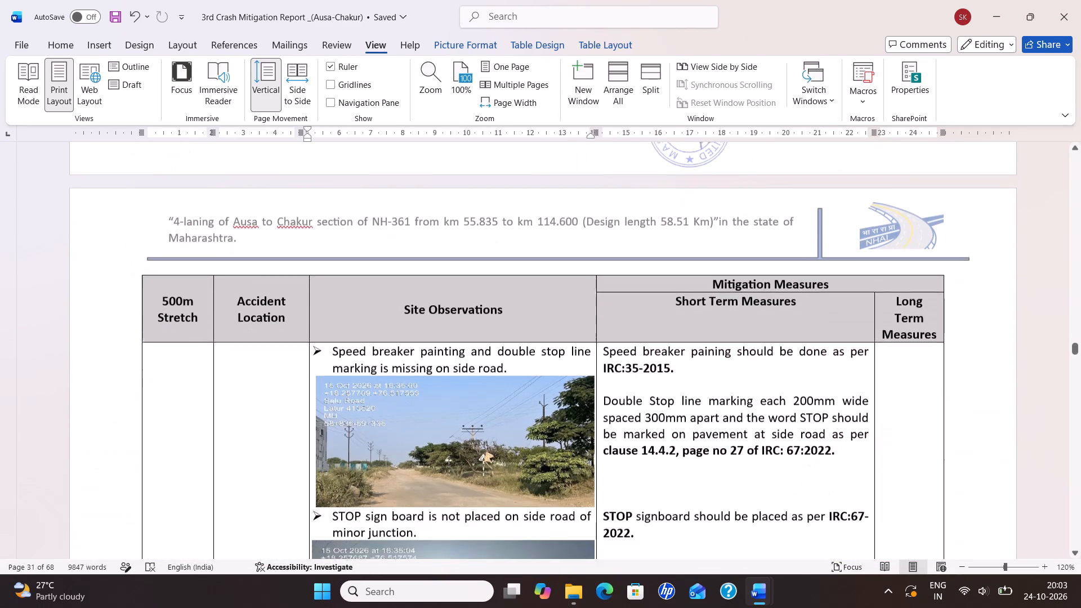
scroll(529, 337, down, 7)
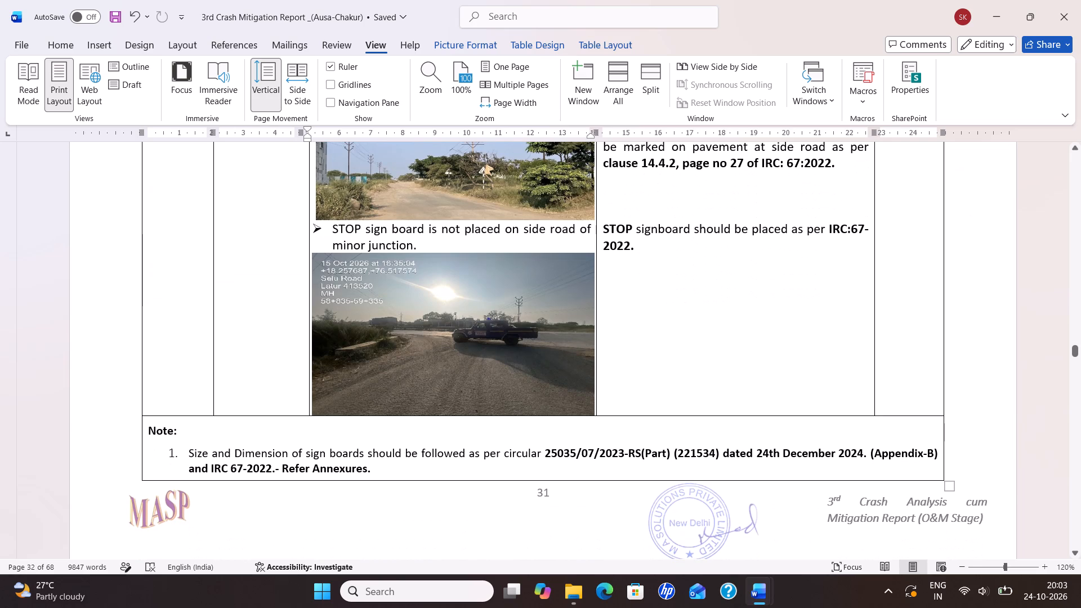
scroll(529, 334, down, 3)
scroll(529, 334, up, 5)
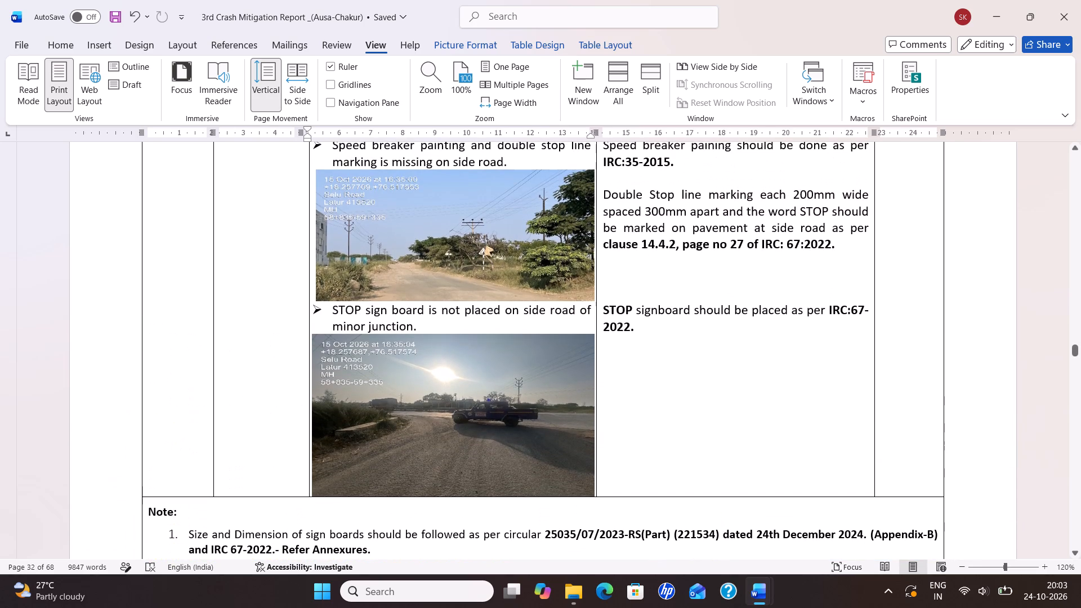
scroll(529, 328, up, 2)
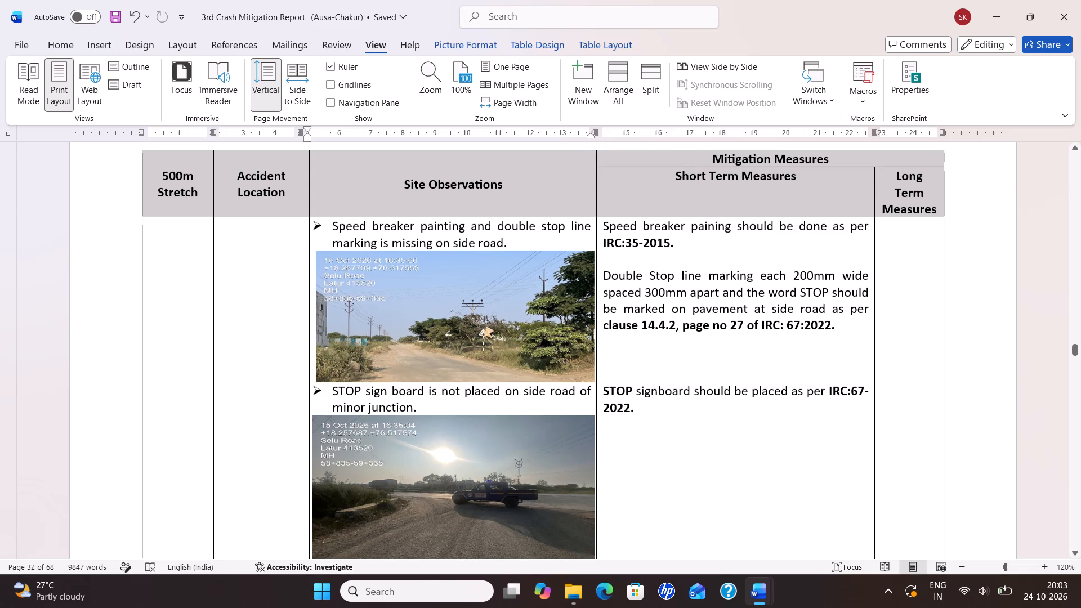
scroll(773, 343, down, 4)
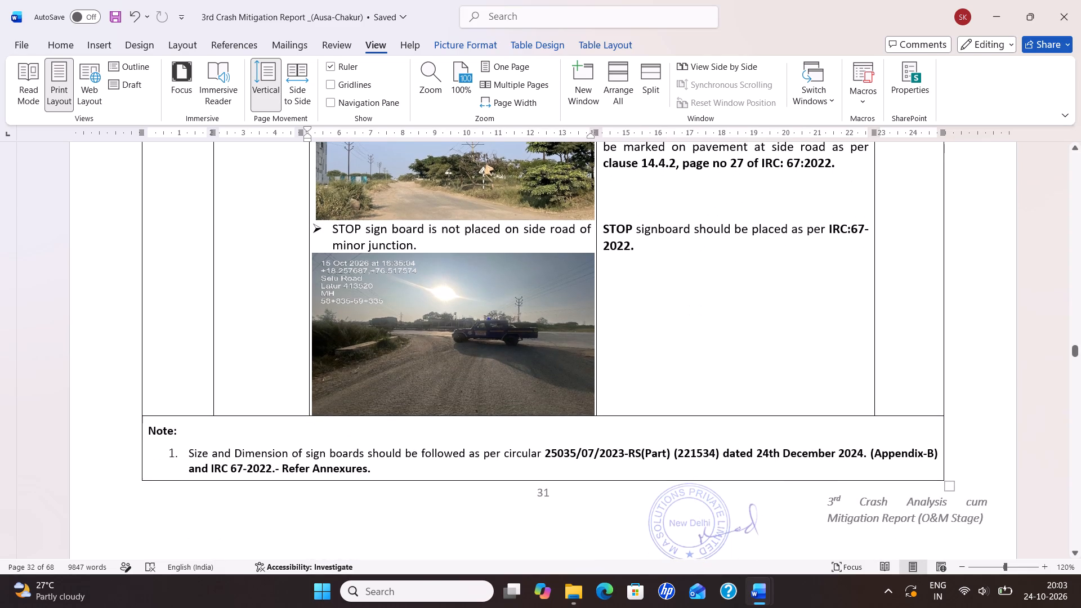
scroll(577, 349, up, 7)
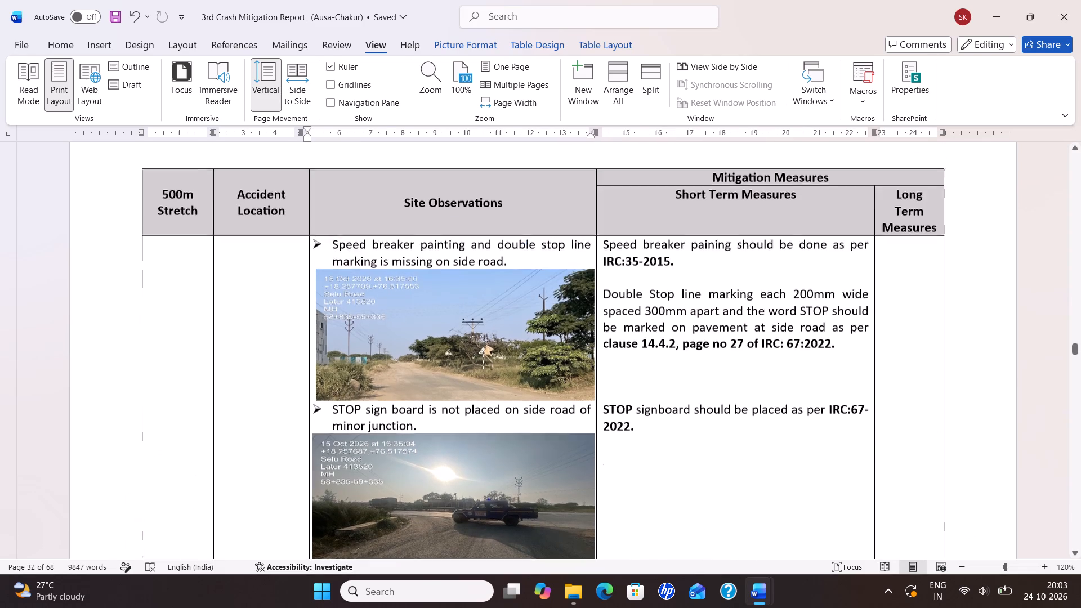
scroll(578, 351, up, 15)
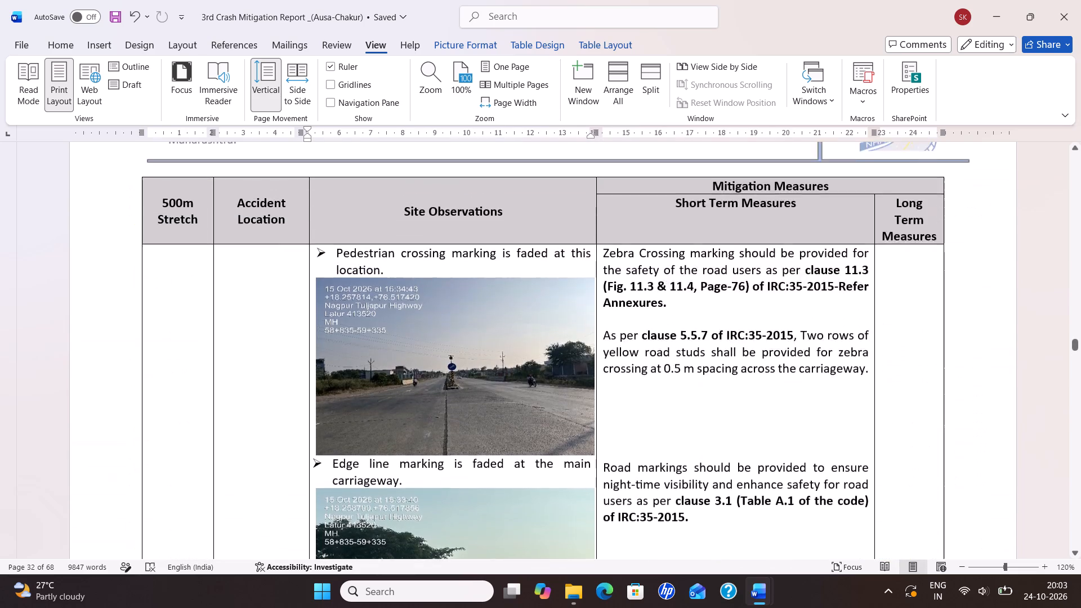
scroll(581, 353, up, 8)
scroll(582, 354, down, 10)
scroll(582, 354, up, 1)
scroll(582, 354, down, 10)
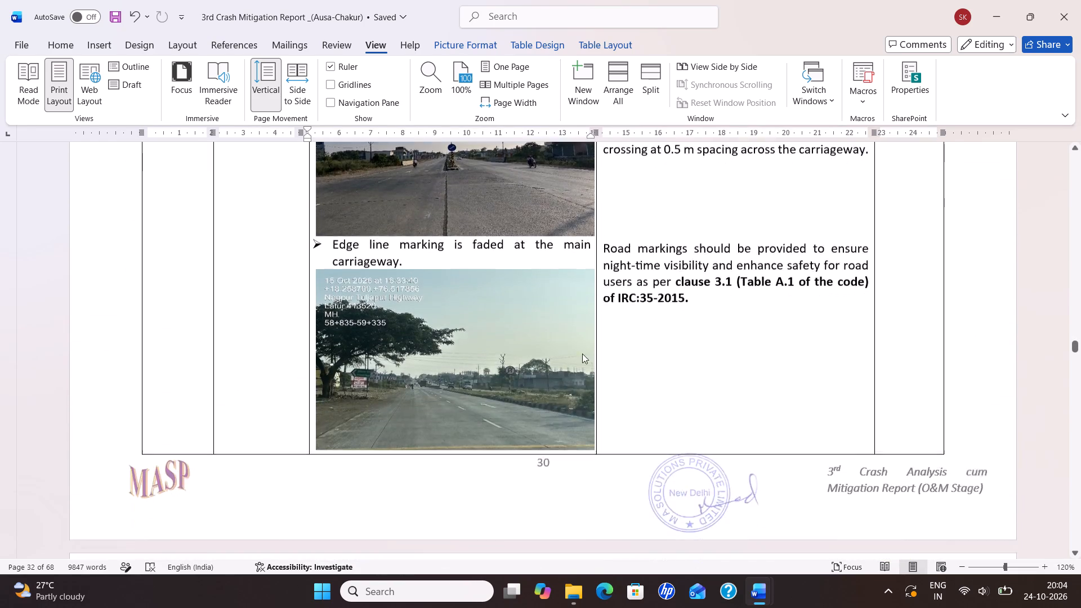
Review section 10.4 (Km. 62+335 – 62+835), comparing its site observations, photos and short-term measures through the unauthorized encroachment entry.
scroll(582, 354, down, 19)
scroll(582, 354, down, 4)
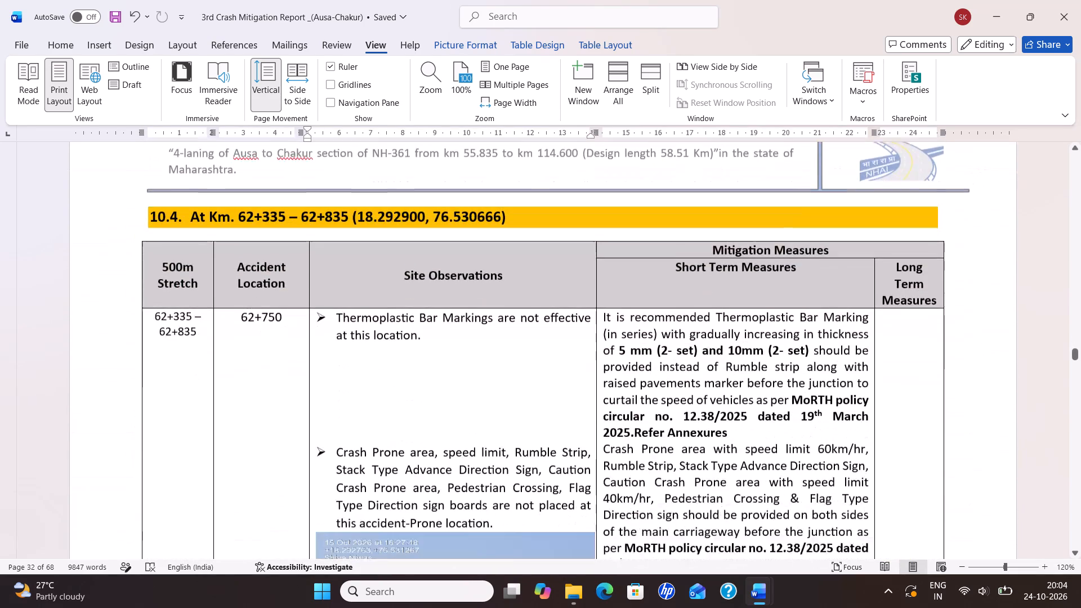
scroll(583, 354, down, 6)
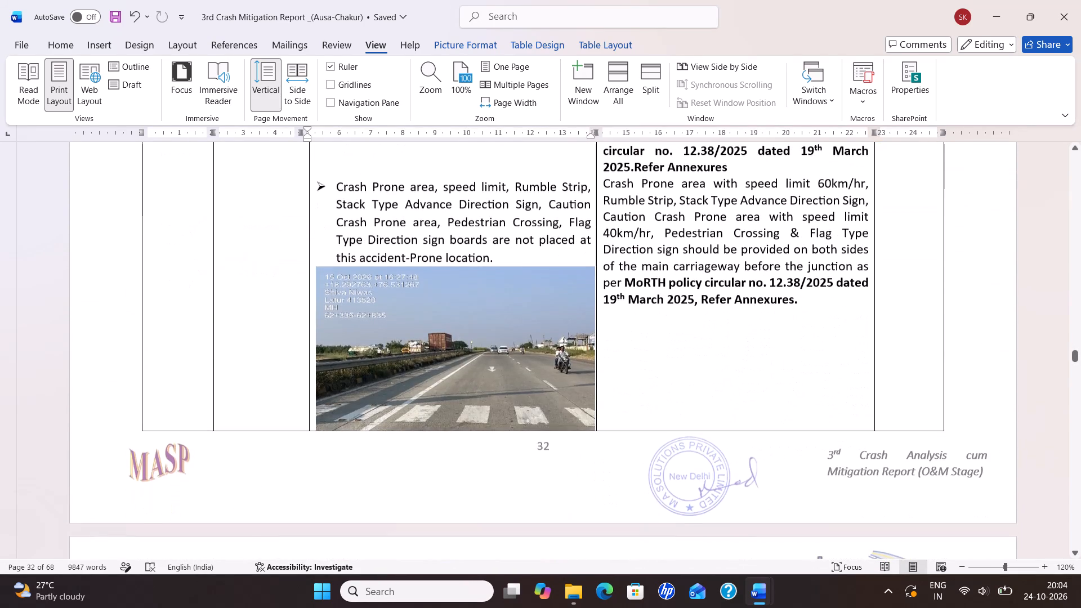
scroll(583, 354, down, 5)
scroll(583, 353, up, 3)
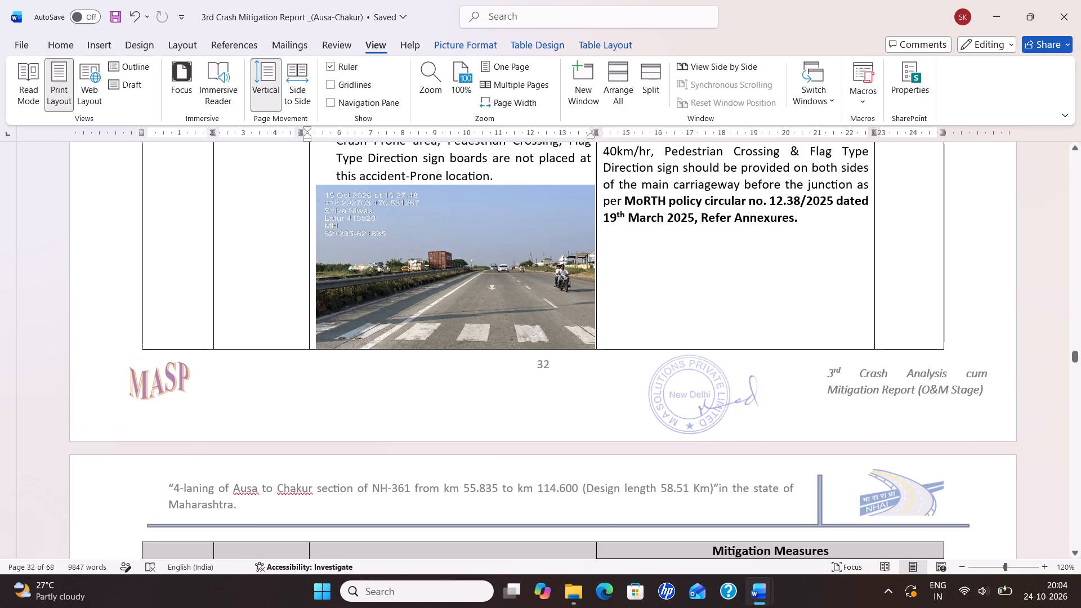
scroll(583, 353, down, 12)
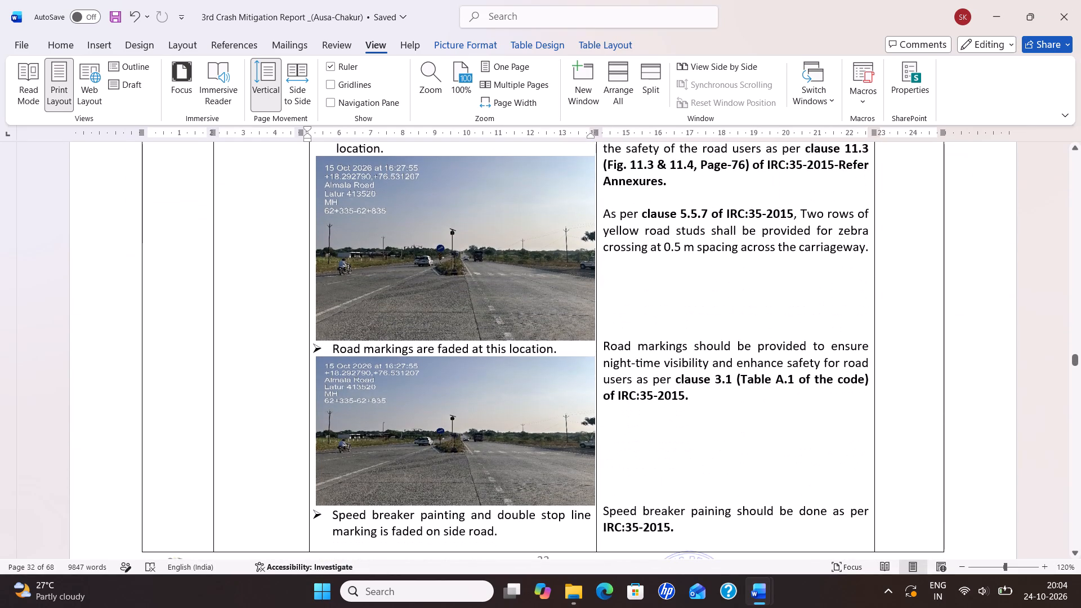
ctrl+scroll(446, 256, up, 7)
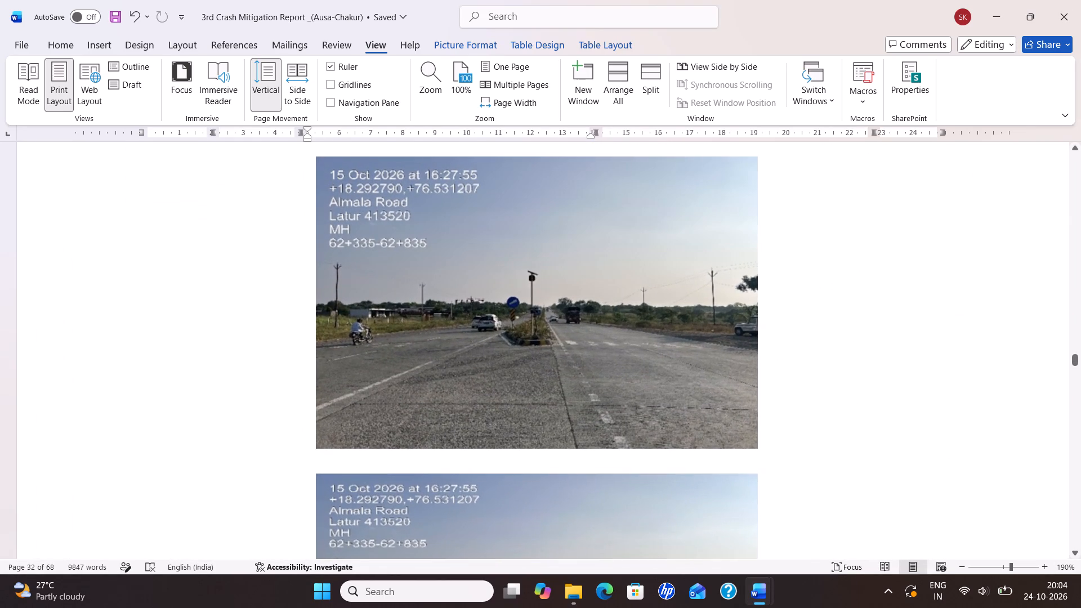
ctrl+scroll(528, 305, down, 12)
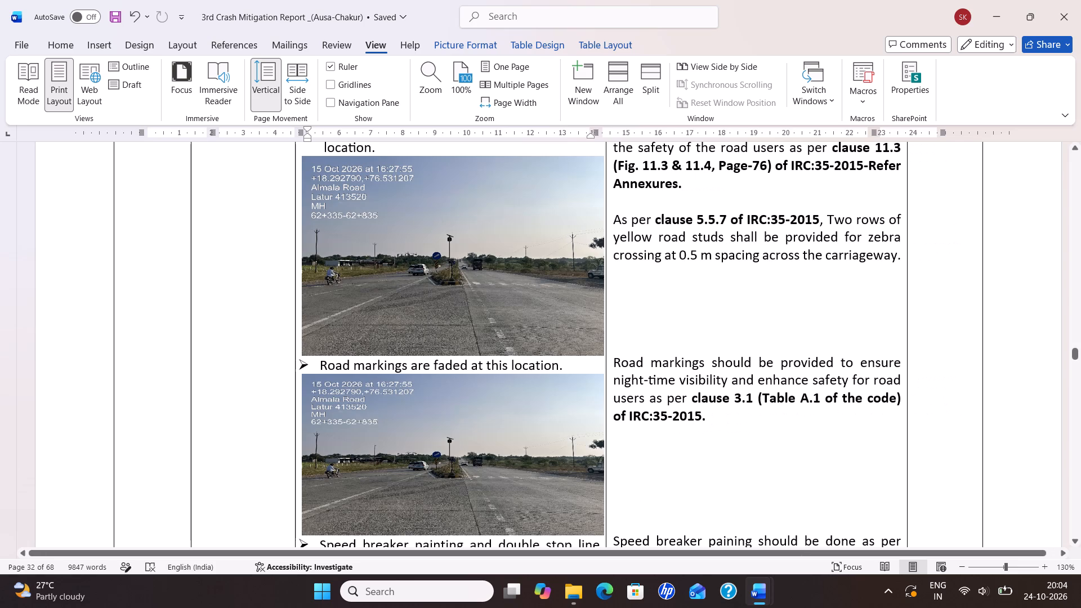
scroll(570, 284, down, 15)
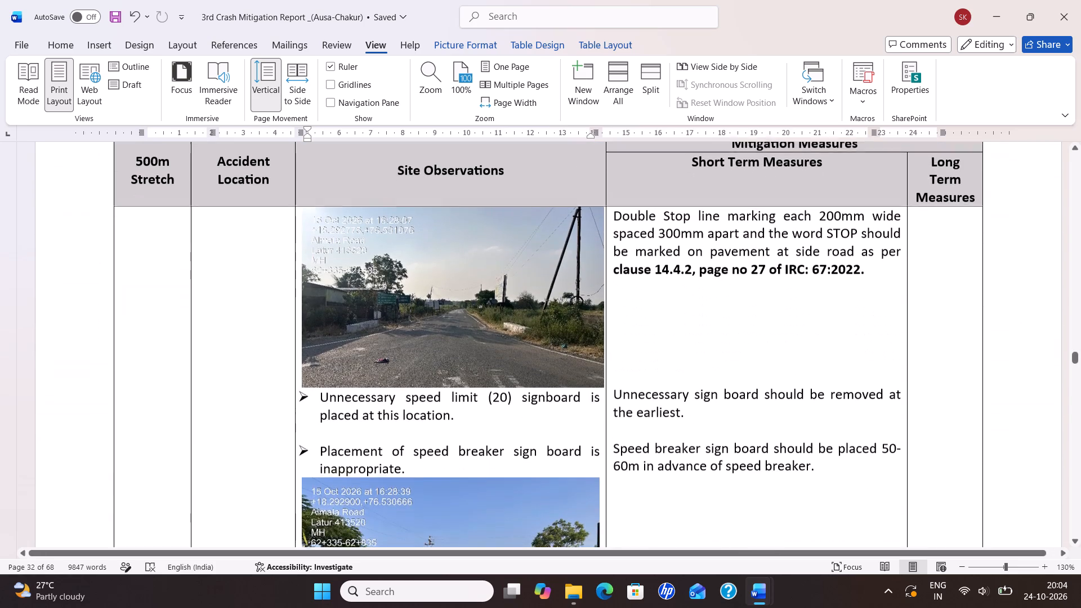
scroll(570, 284, down, 7)
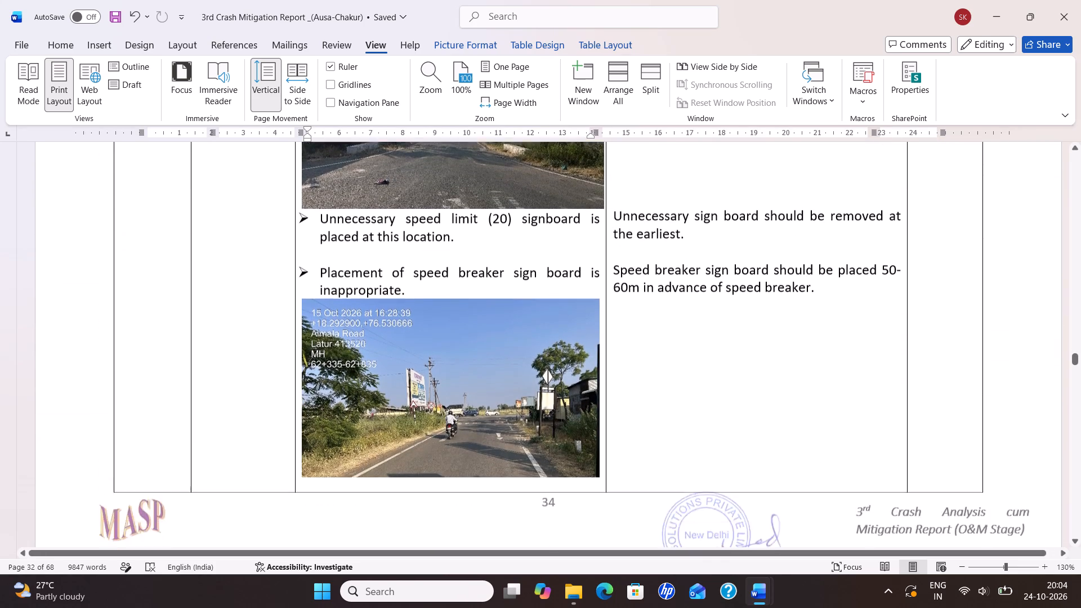
scroll(570, 289, down, 4)
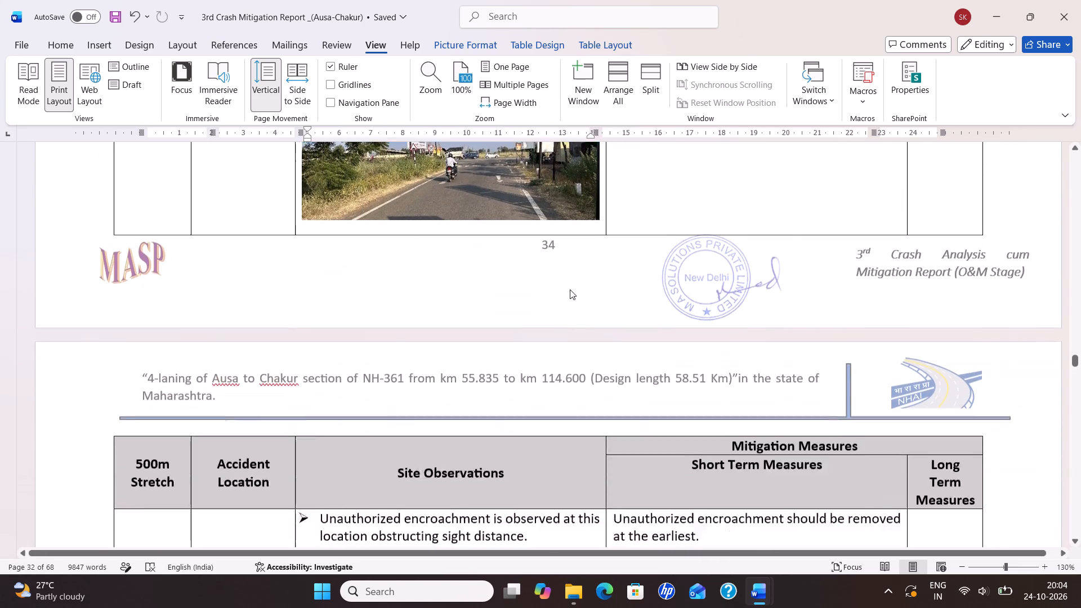
scroll(570, 289, down, 9)
scroll(570, 289, up, 5)
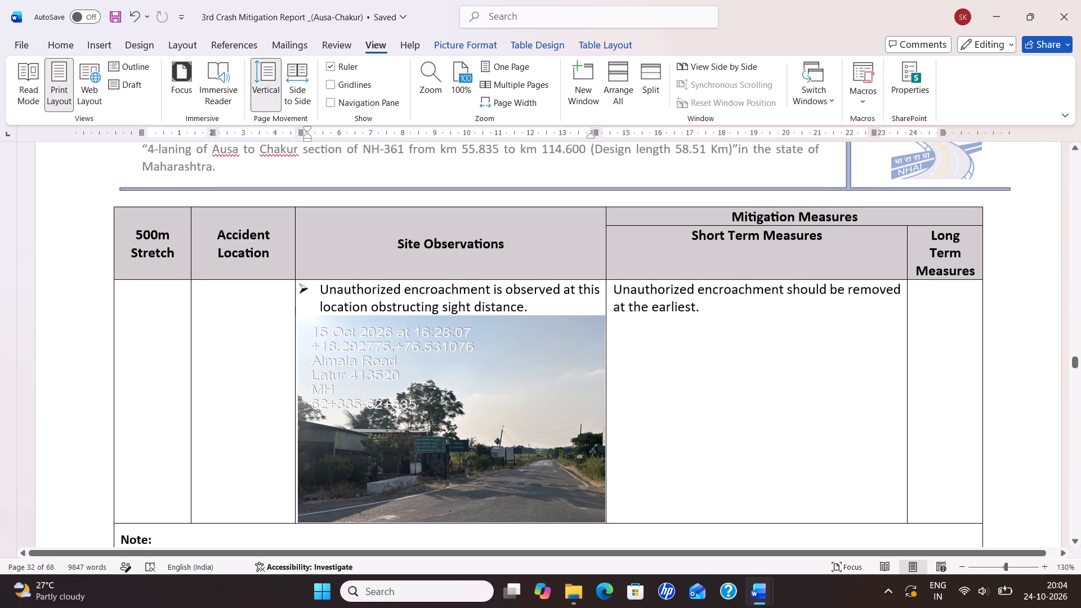
Search the 4th Road Safety Audit Report for "encro" and find the Km 62+700 sight distance entry matching section 10.4's encroachment observation.
key(alt+Tab)
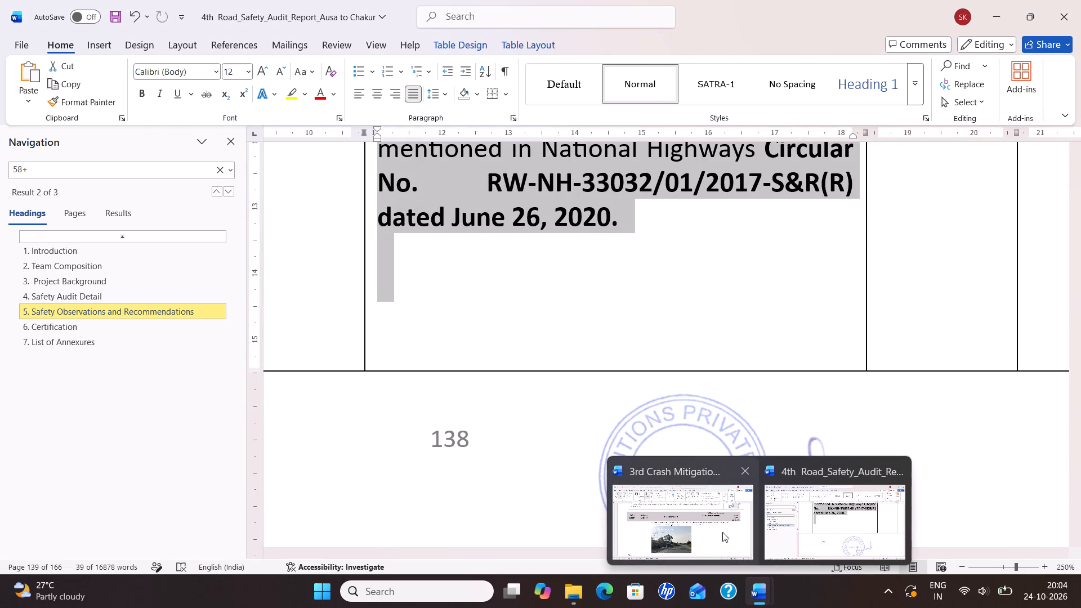
click(790, 527)
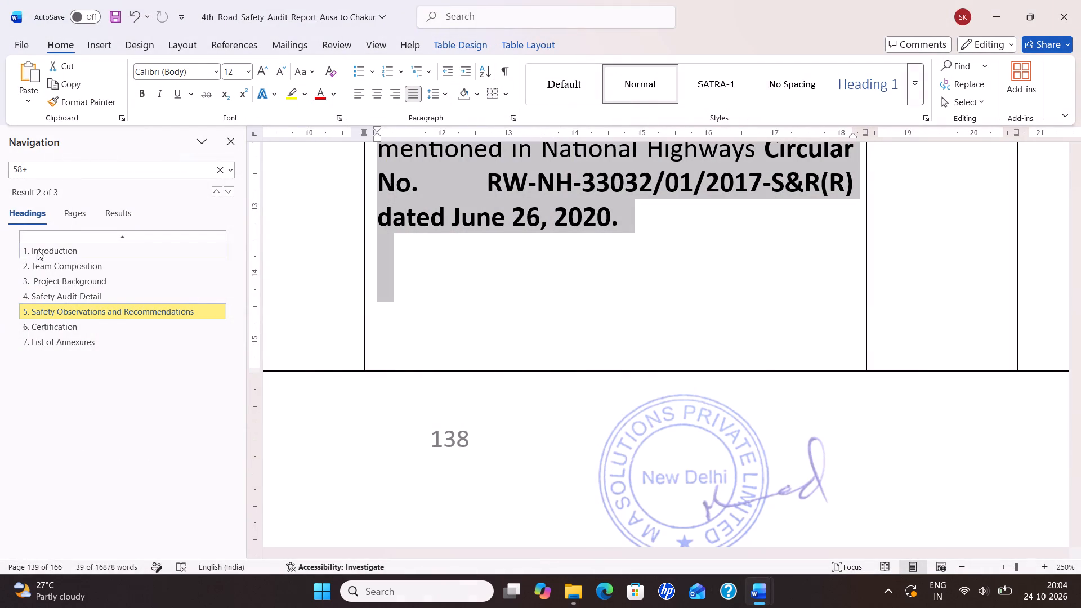
click(69, 162)
click(66, 172)
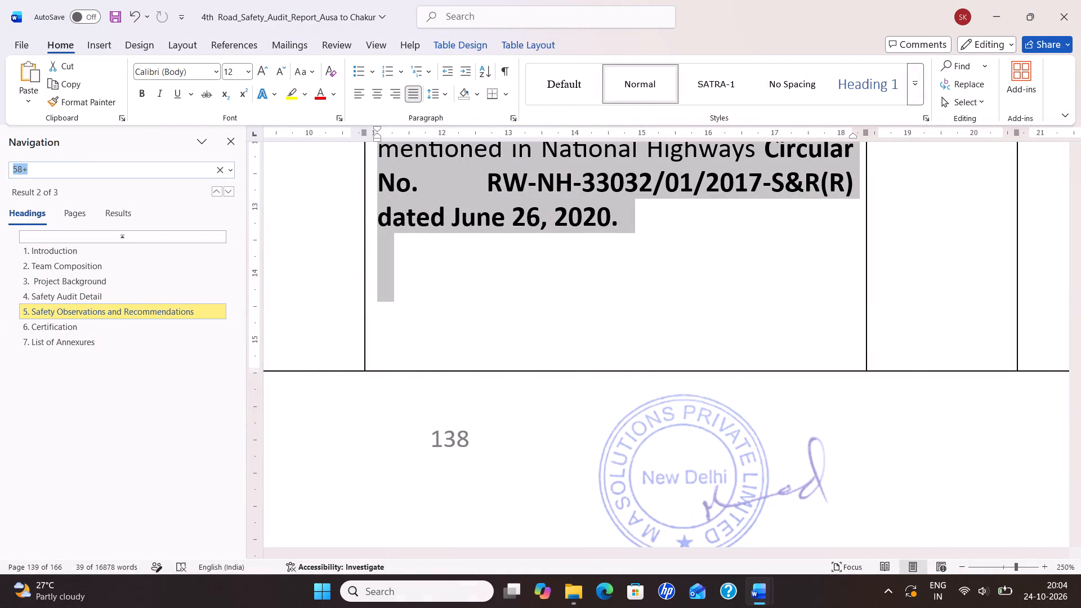
text(encro)
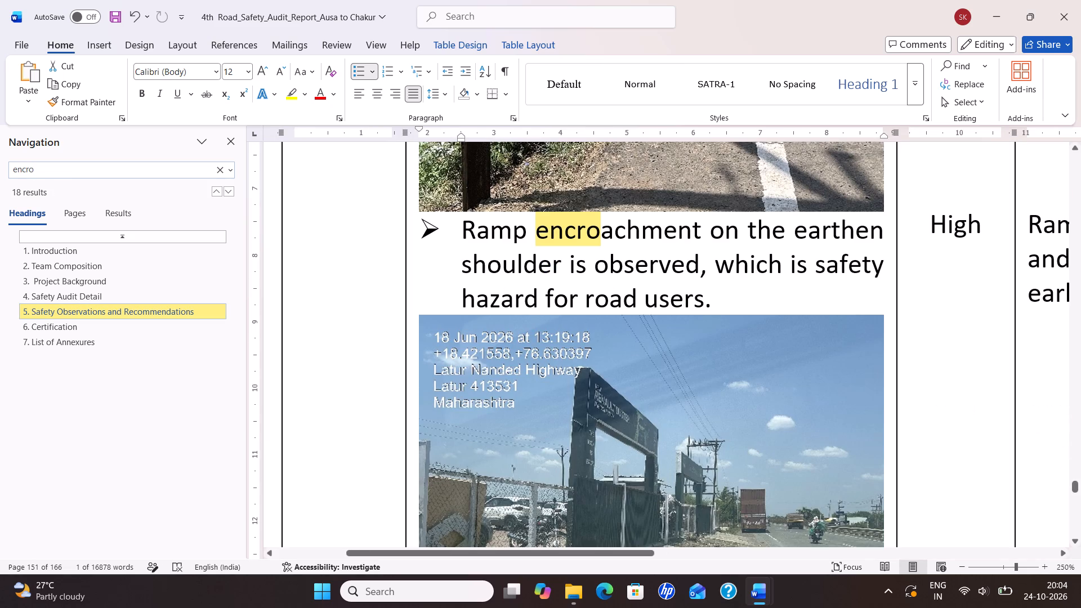
key(Return)
key(Return)
key(Return)
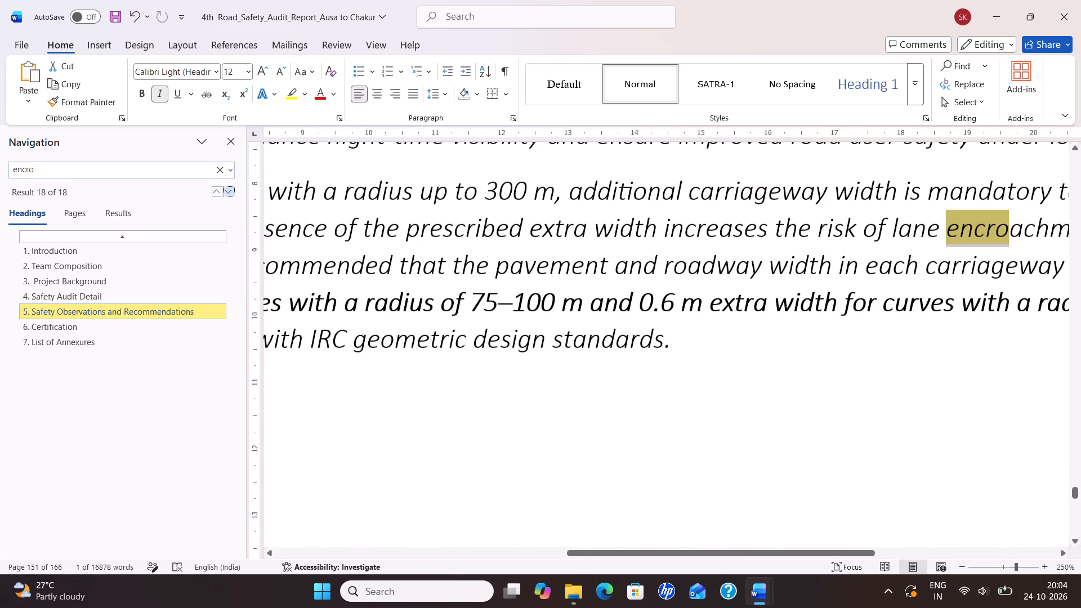
ctrl+scroll(633, 283, down, 6)
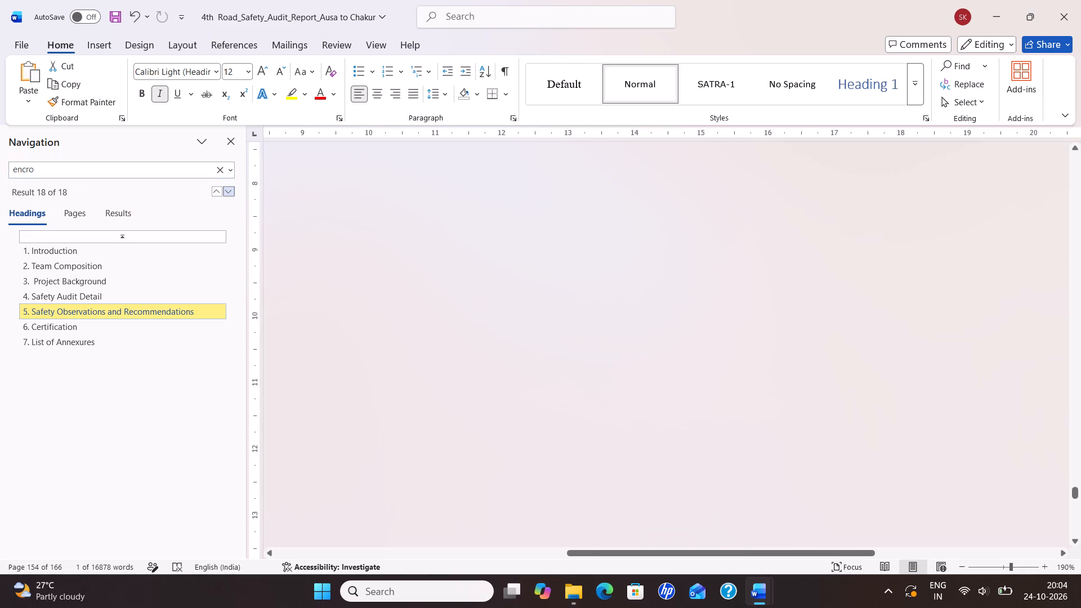
ctrl+scroll(312, 271, down, 4)
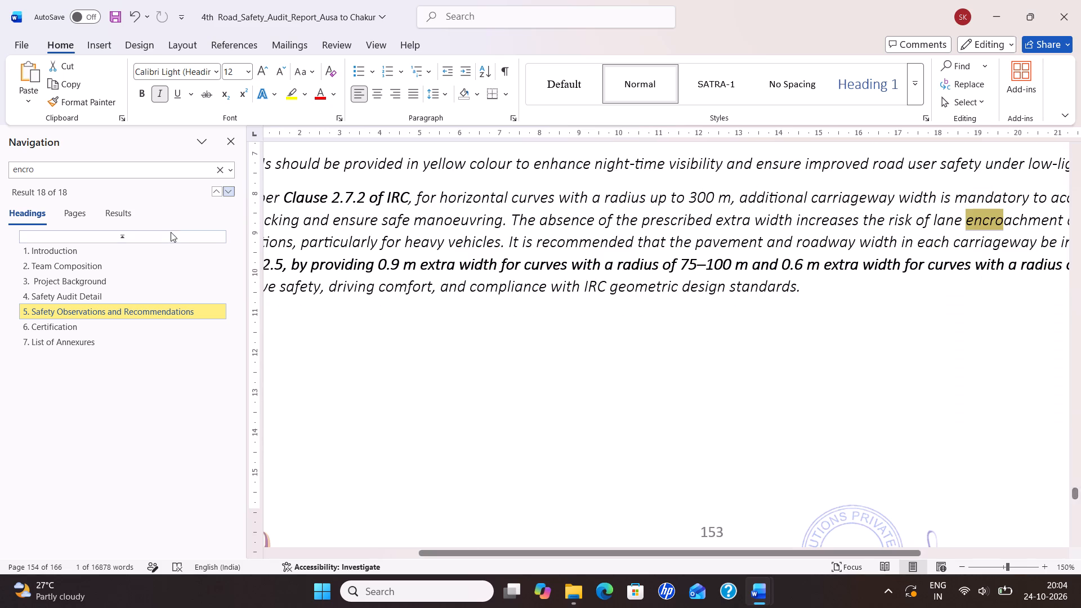
click(200, 167)
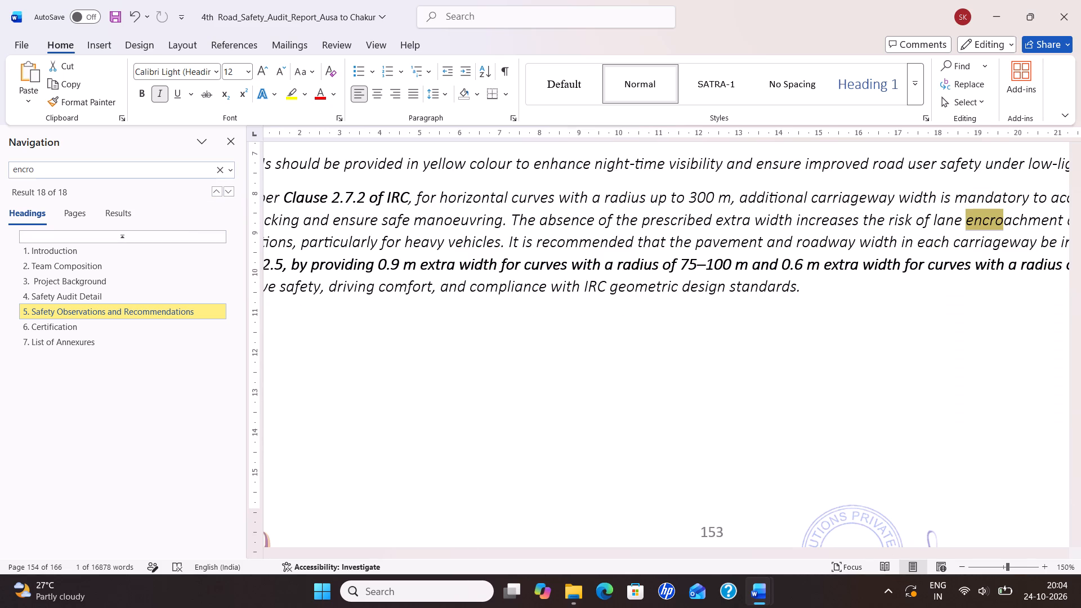
click(226, 193)
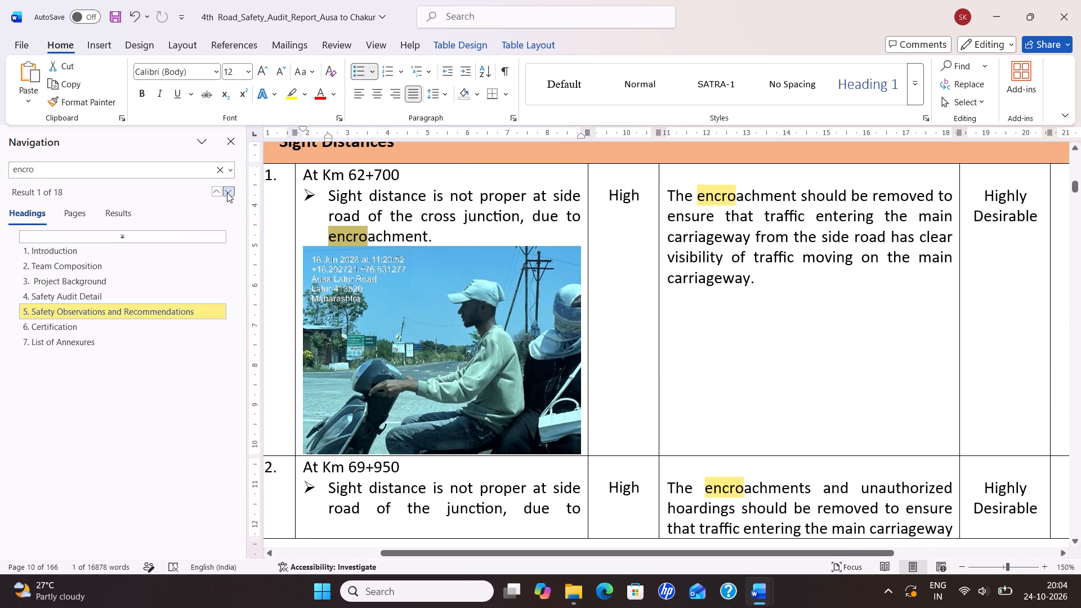
key(alt+Tab)
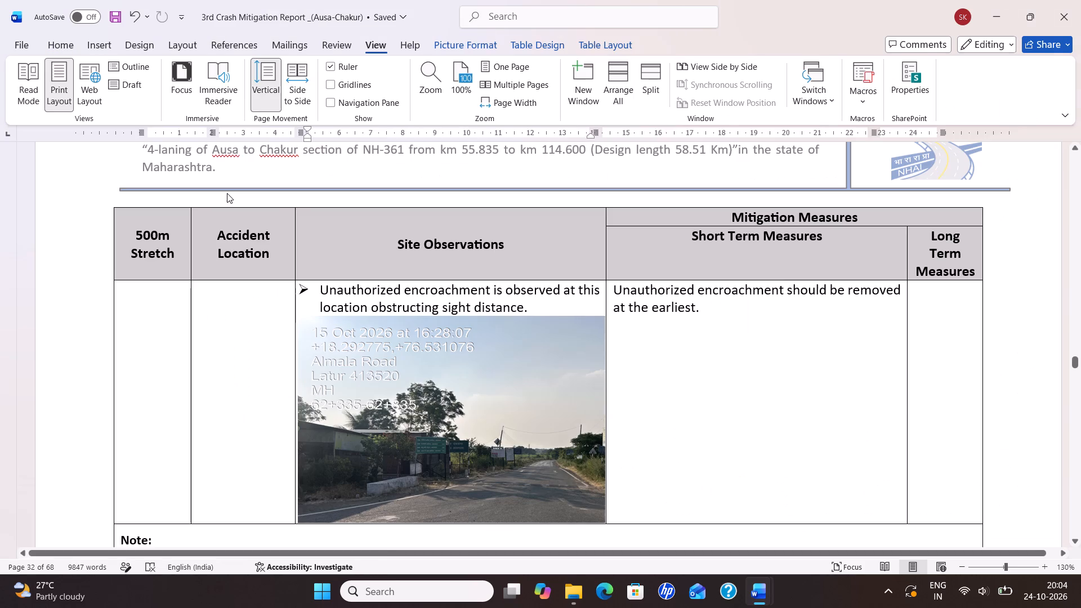
key(alt+Tab)
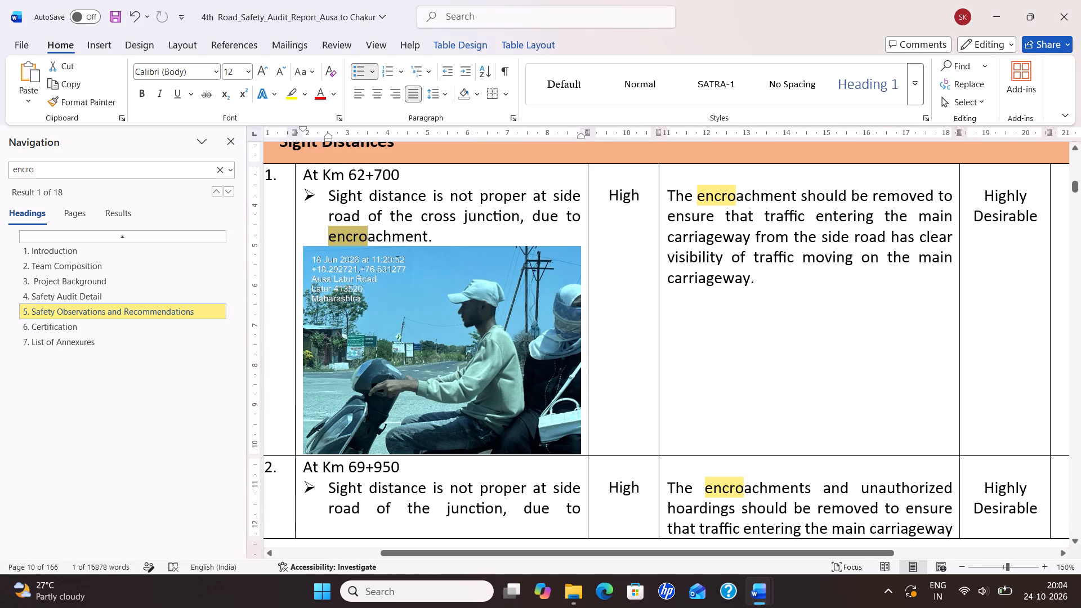
Replace section 10.4's unauthorized encroachment observation with the audit report's Km 62+700 wording about improper sight distance at the cross junction's side road.
click(506, 321)
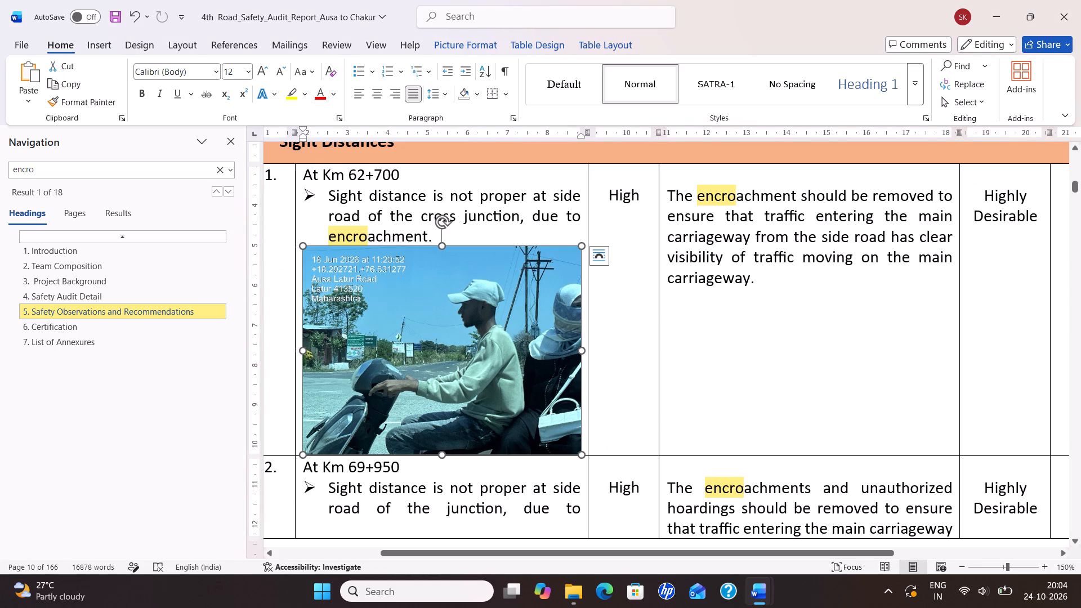
drag(332, 200, 433, 239)
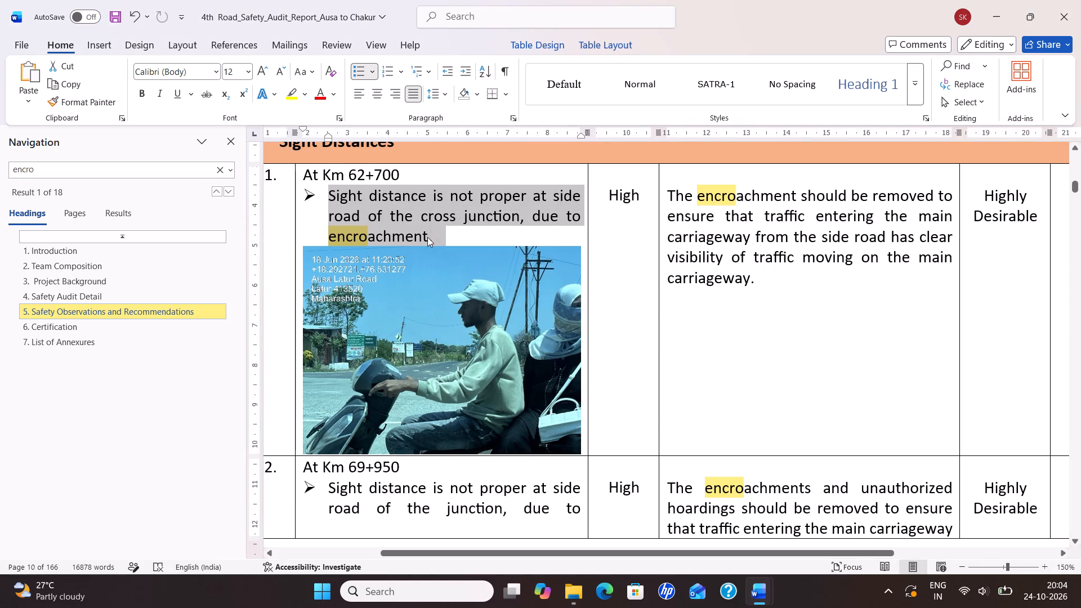
key(ctrl+c)
key(alt+Tab)
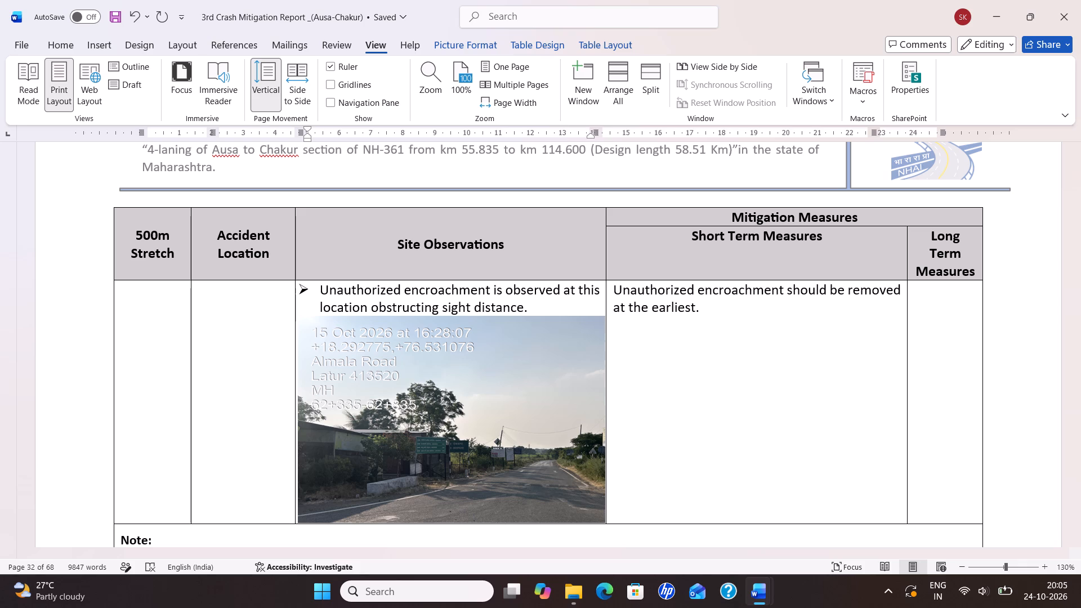
drag(320, 287, 355, 301)
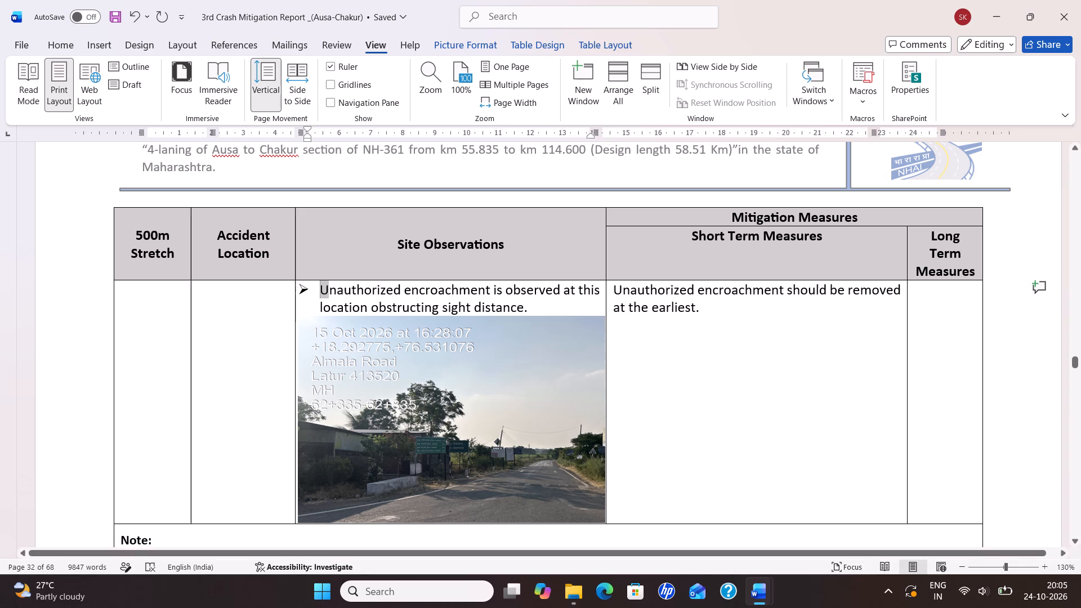
drag(355, 301, 526, 303)
key(ctrl+c)
key(ctrl+v)
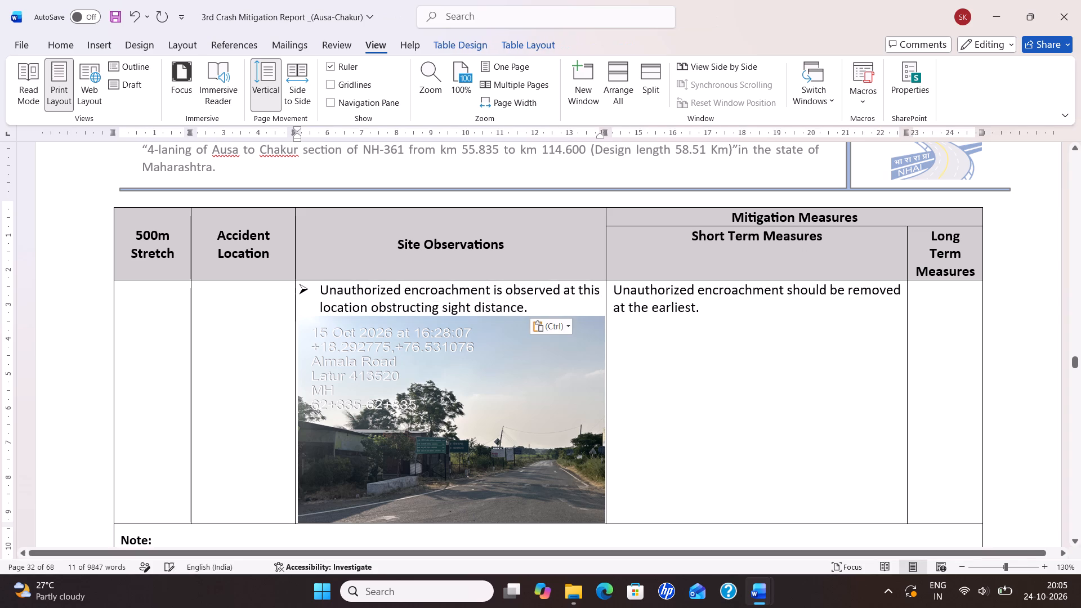
key(alt+Tab)
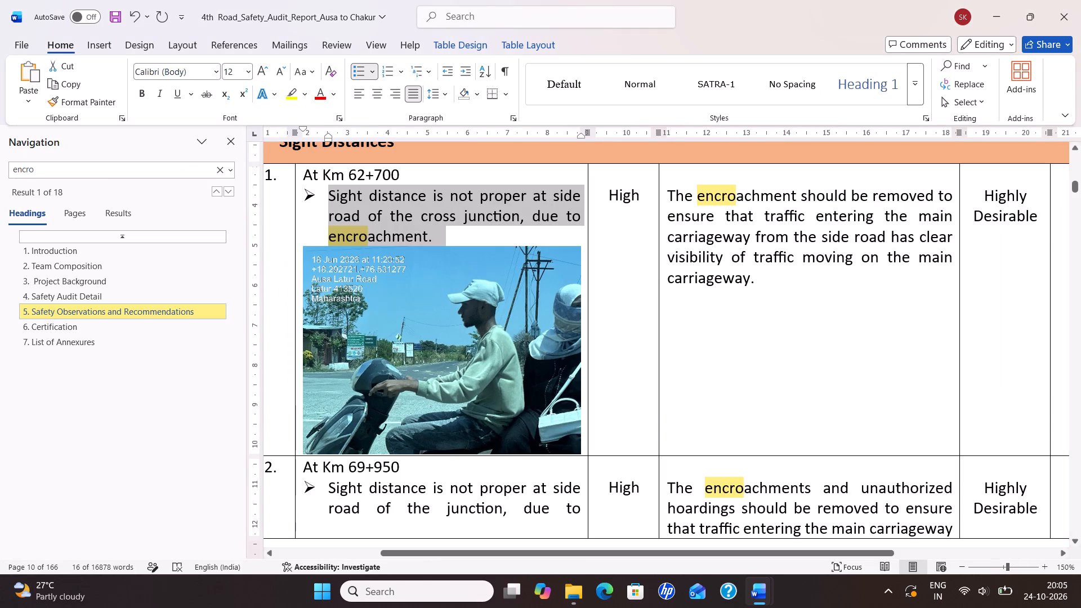
key(ctrl+c)
key(alt+Tab)
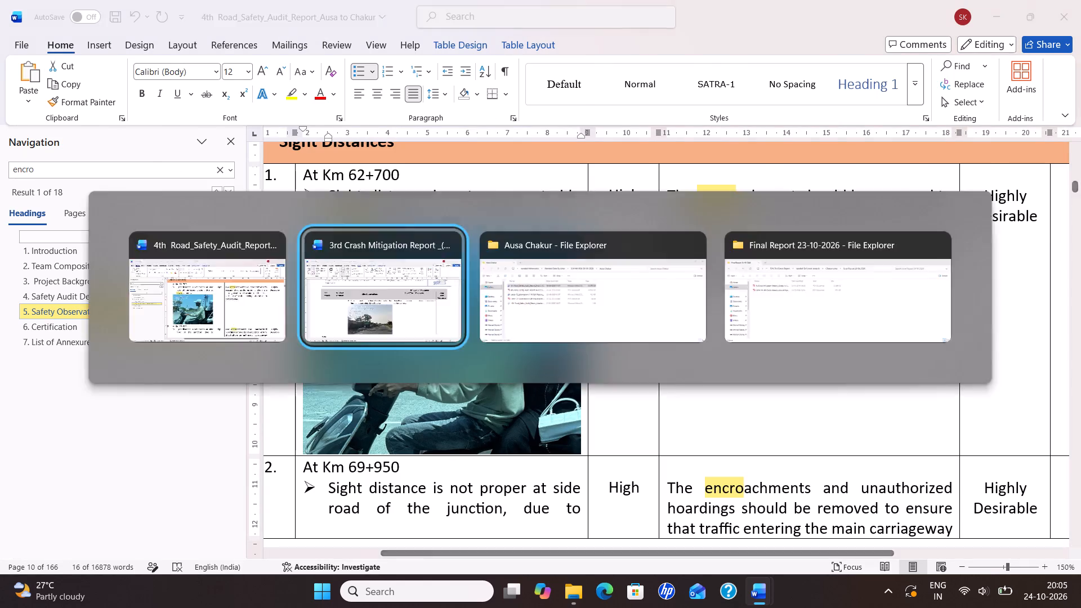
drag(318, 290, 538, 301)
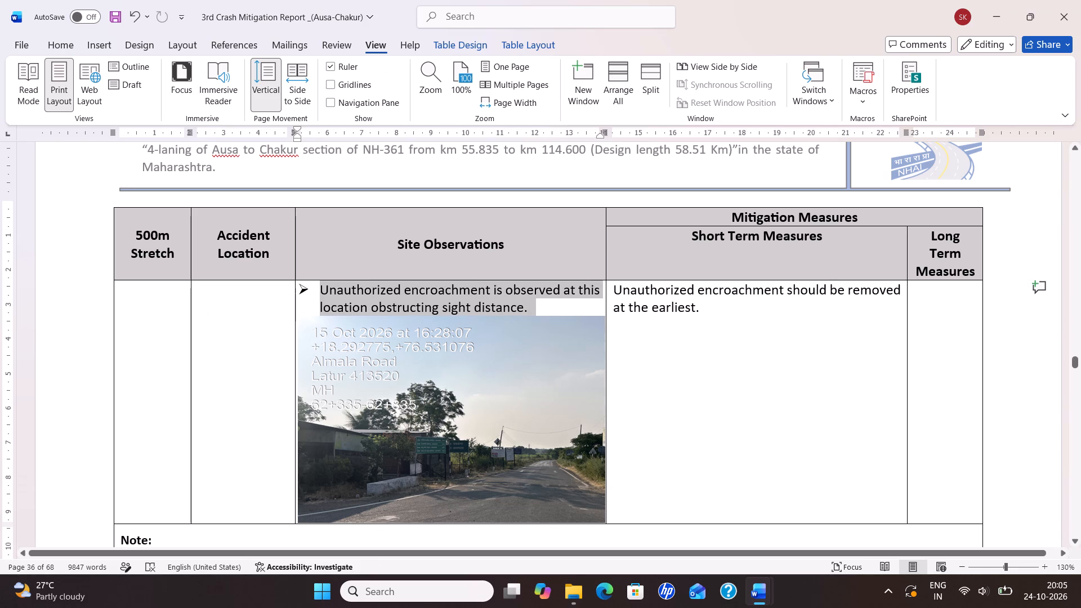
drag(538, 301, 544, 301)
key(ctrl+v)
Replace the encroachment entry's short-term measure with the audit report's Km 62+700 recommendation on removing encroachment for clear visibility of main carriageway traffic.
key(alt+Tab)
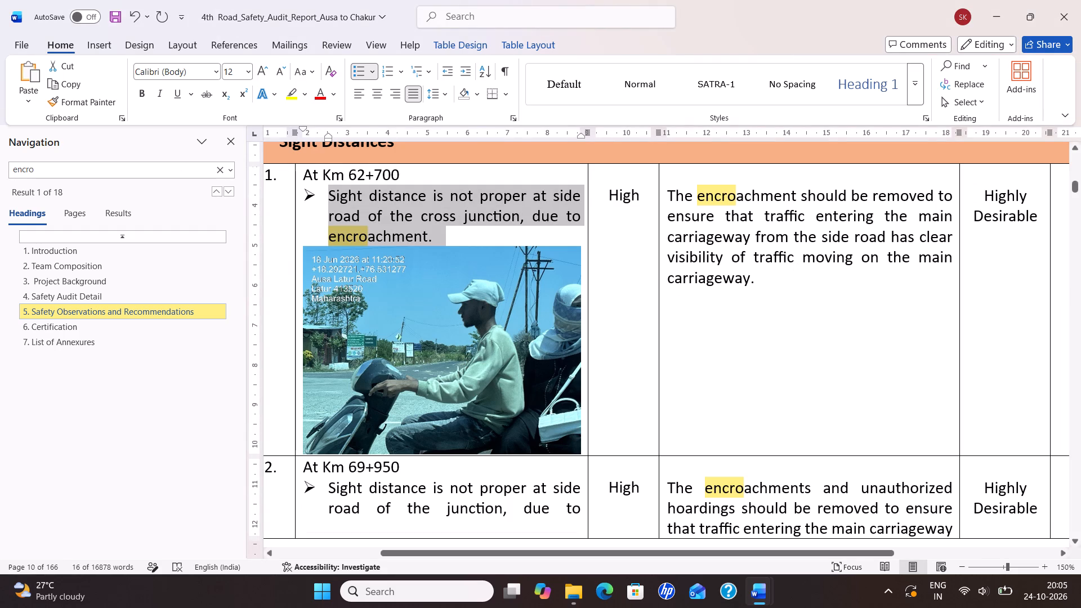
drag(690, 196, 760, 282)
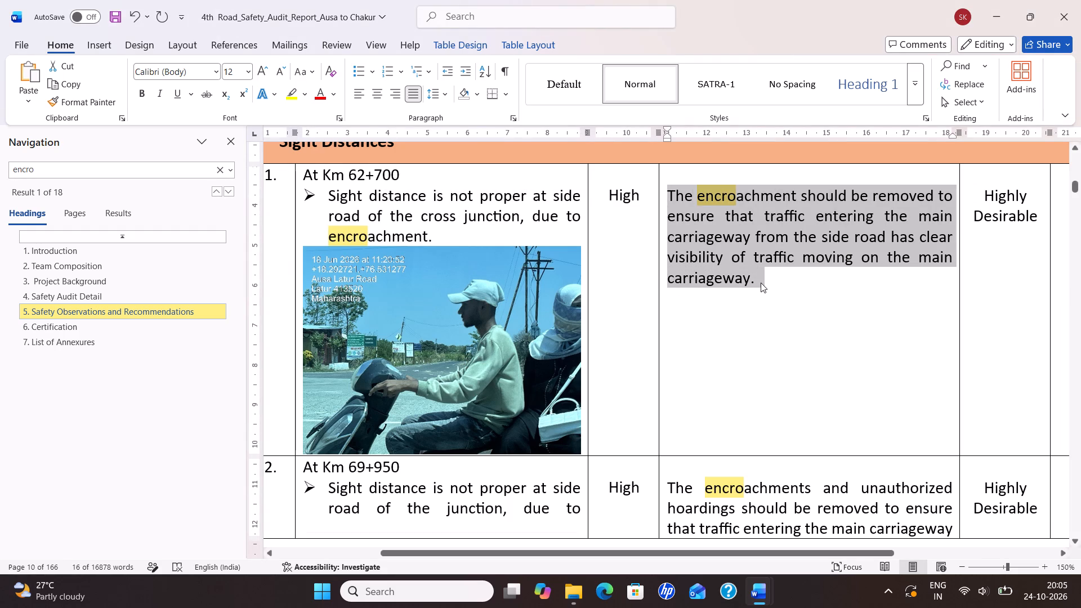
key(ctrl+c)
key(alt+Tab)
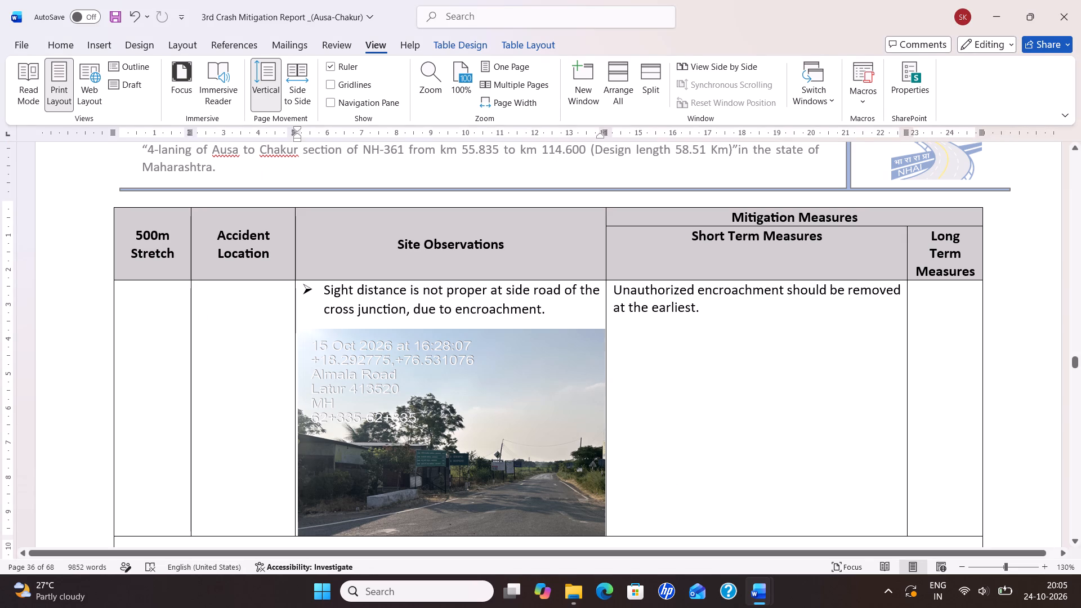
drag(633, 284, 693, 323)
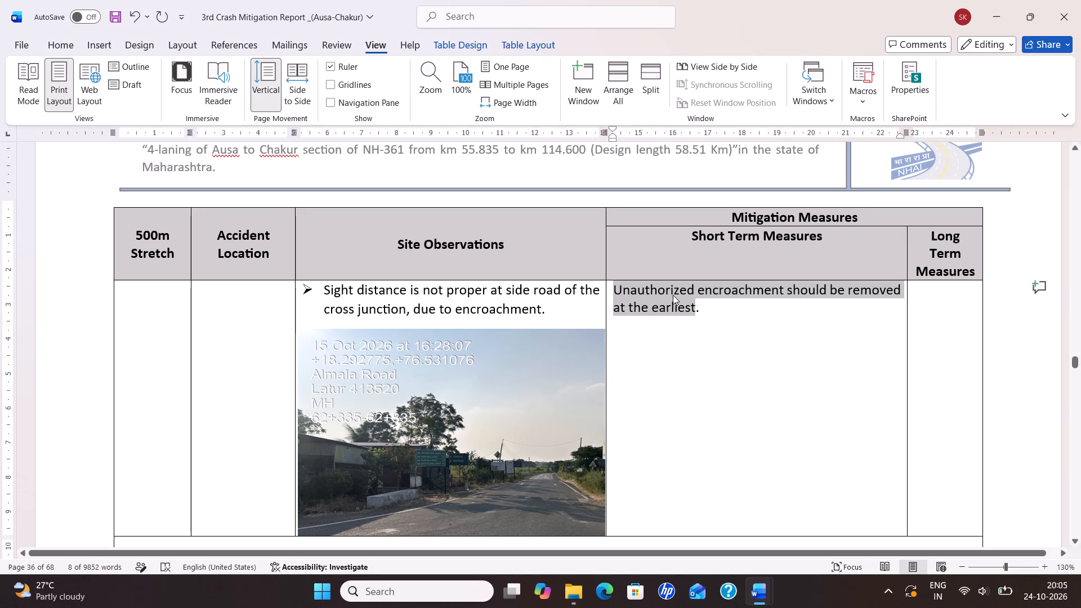
click(658, 288)
drag(623, 284, 715, 319)
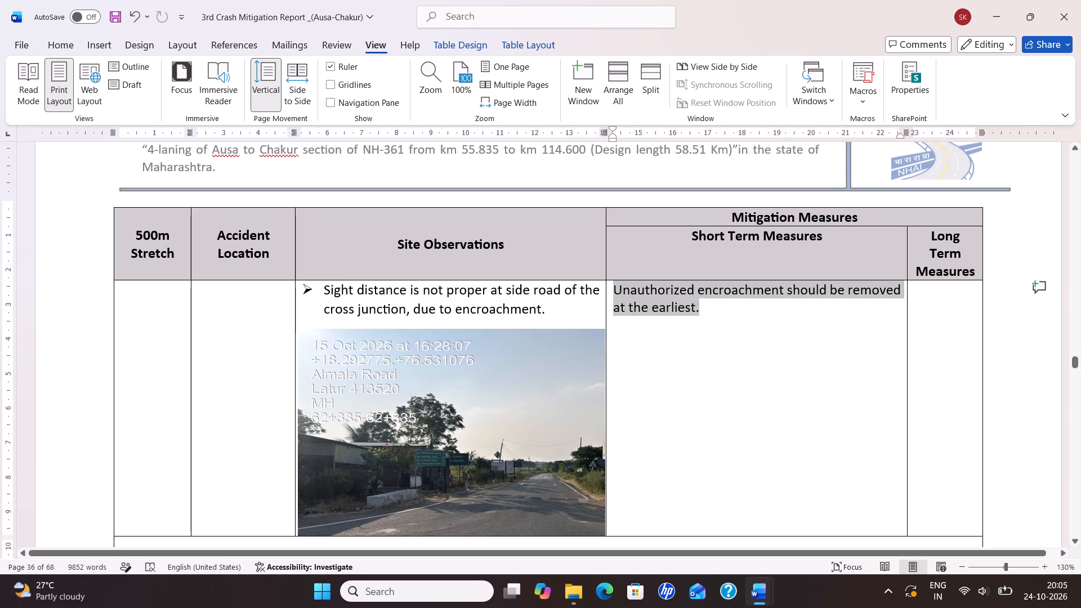
drag(715, 319, 727, 319)
key(ctrl+v)
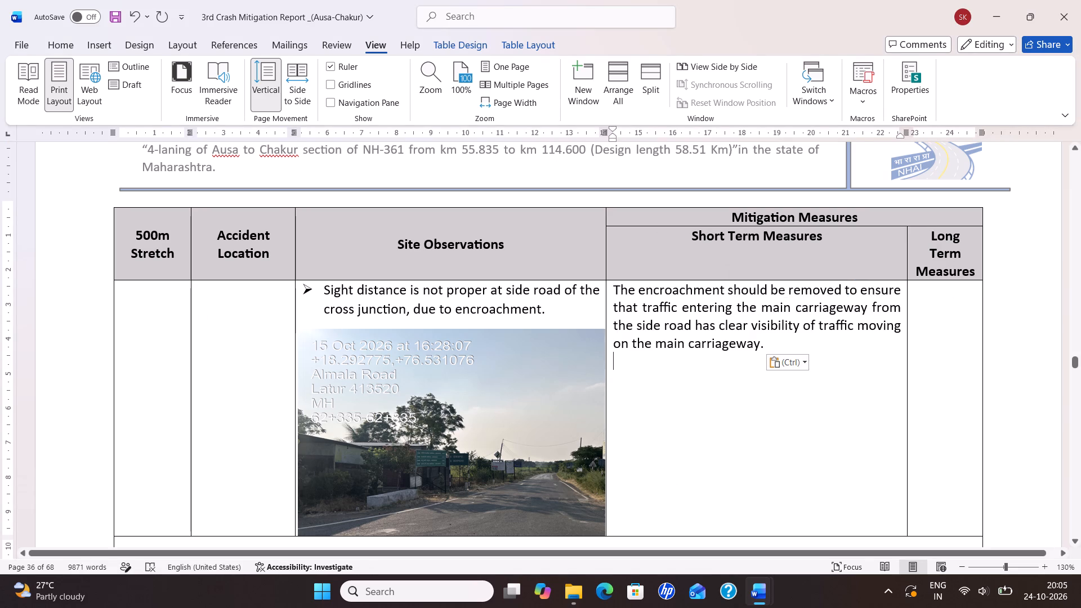
Remove the word "cross" from the pasted sight distance observation in section 10.4 so it reads "side road of the junction".
click(352, 307)
key(BackSpace)
key(BackSpace)
key(BackSpace)
key(BackSpace)
key(BackSpace)
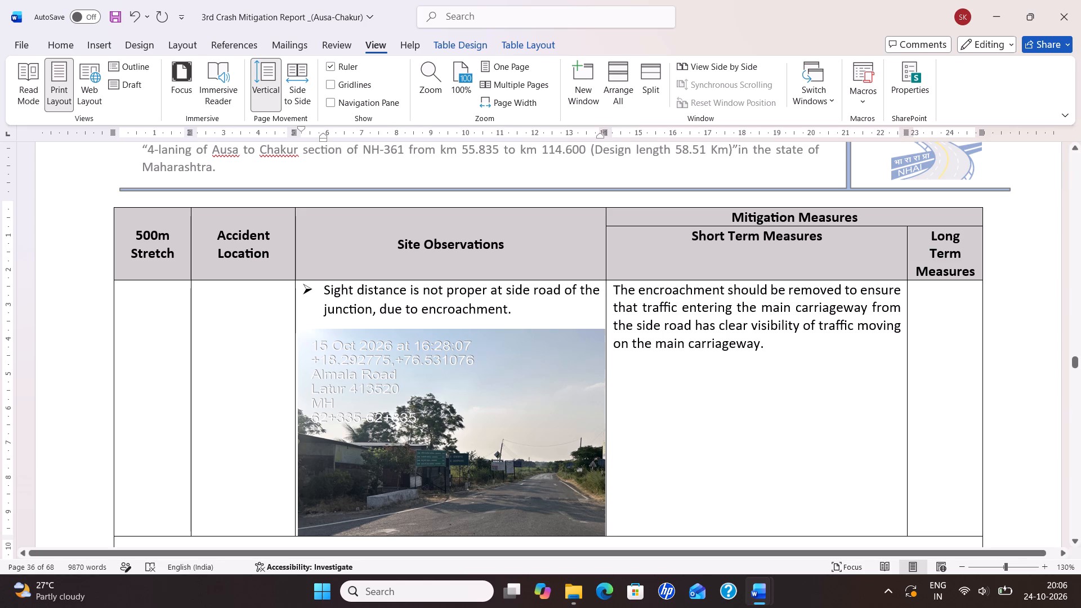
Widen the photo below section 10.4's speed breaker sign board placement observation slightly to the Site Observations column edge, keeping its height.
scroll(727, 364, down, 6)
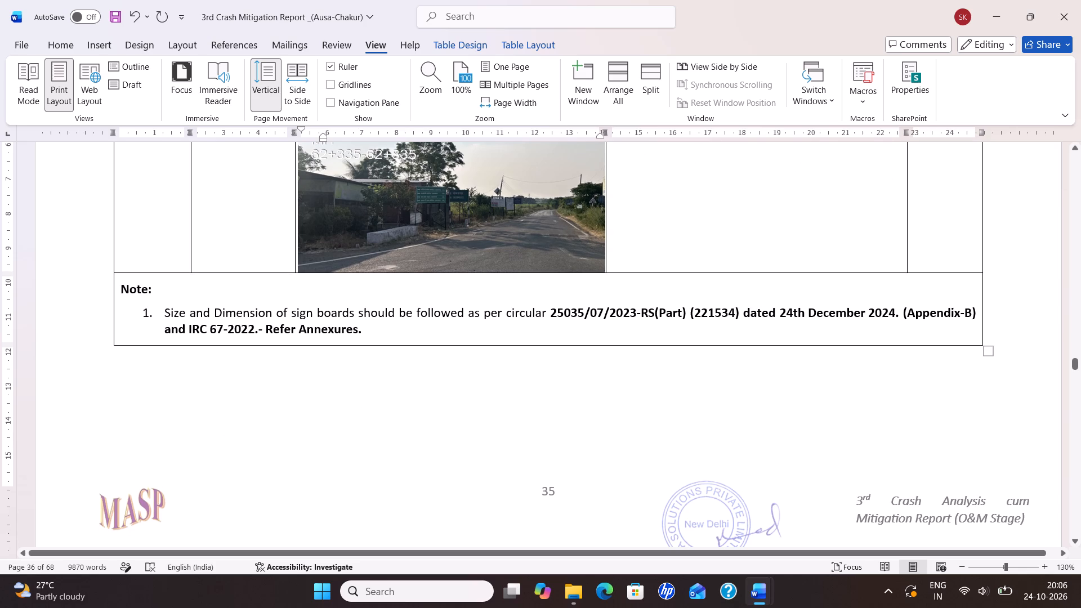
scroll(649, 451, up, 6)
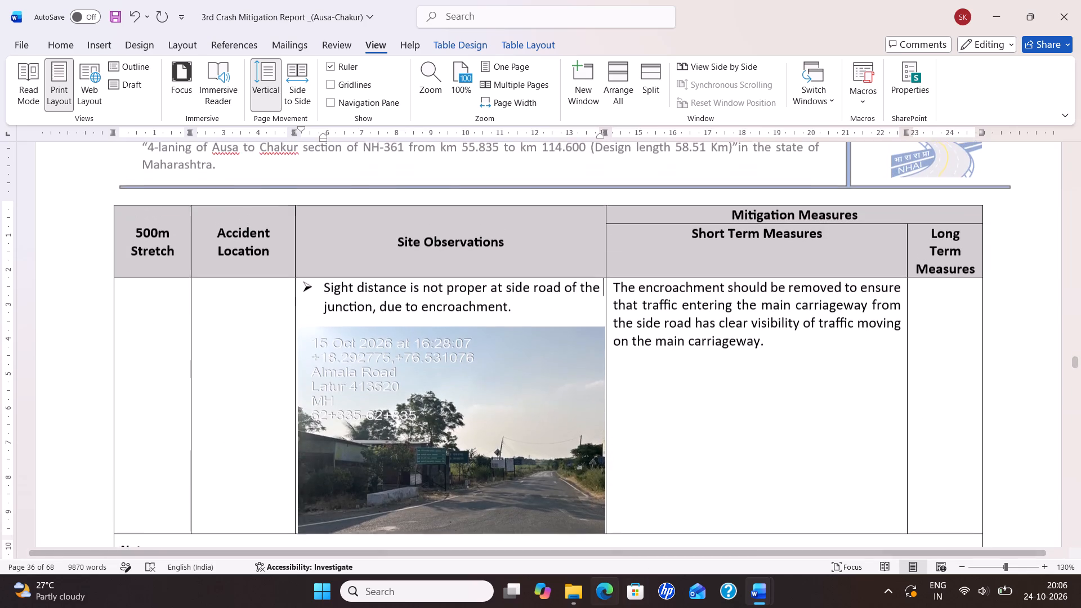
scroll(553, 374, up, 15)
scroll(551, 372, down, 5)
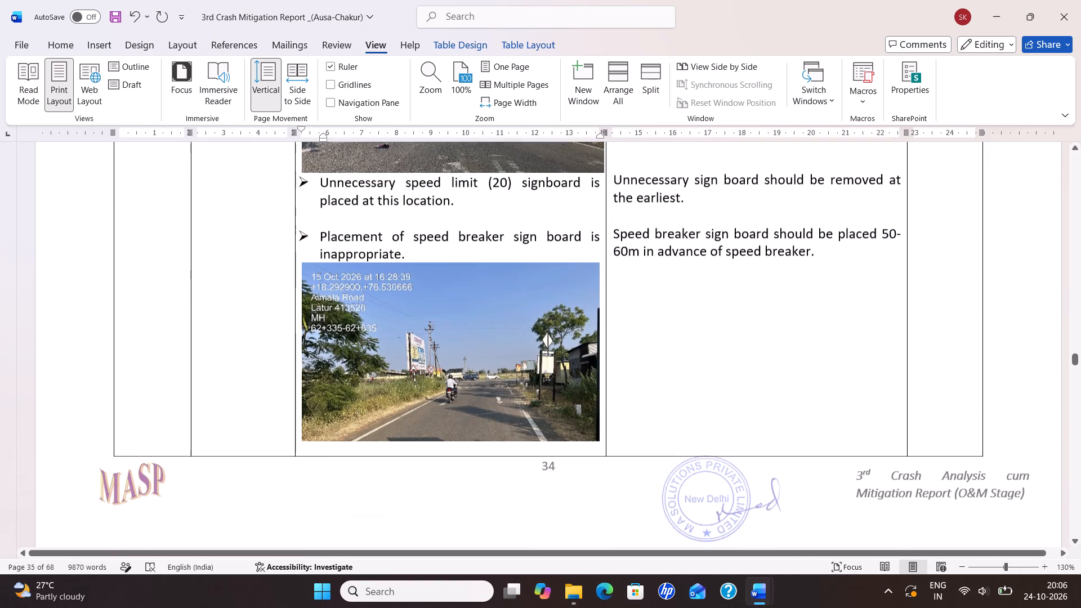
scroll(551, 375, up, 2)
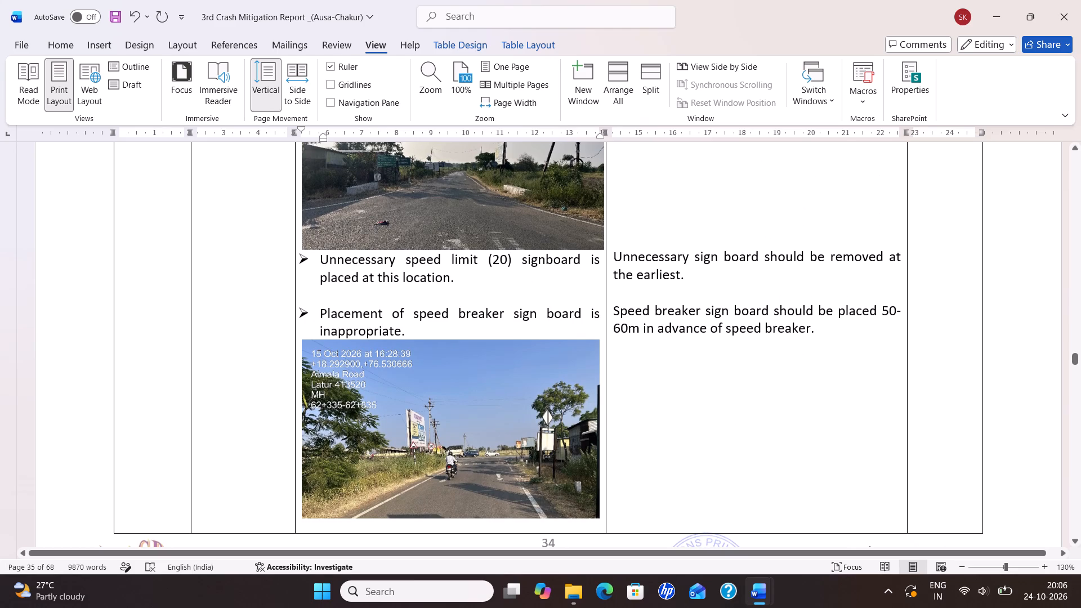
scroll(690, 305, down, 2)
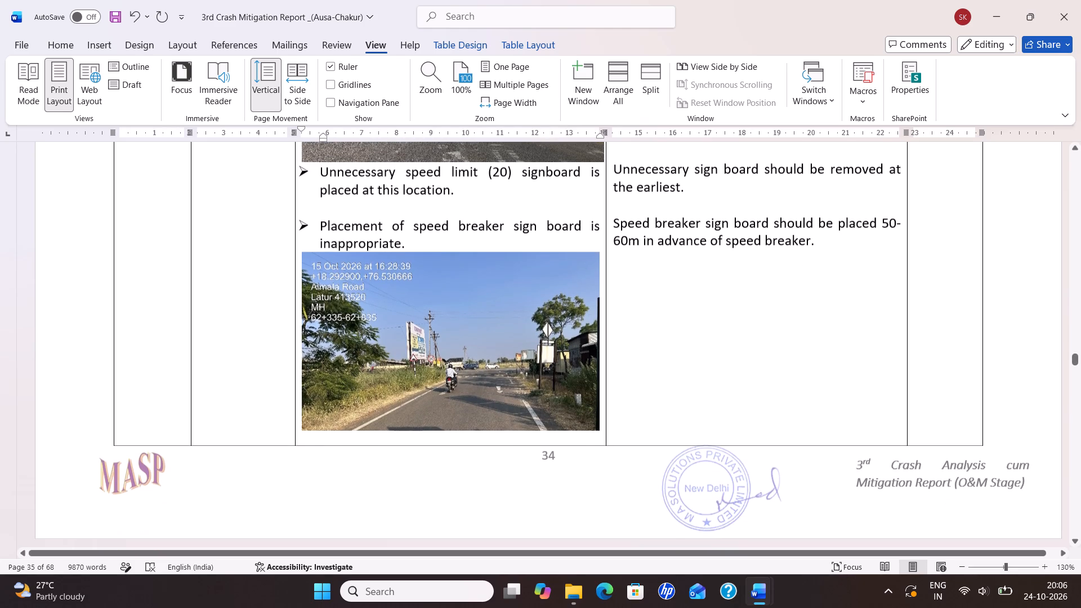
scroll(614, 252, down, 4)
click(569, 233)
scroll(573, 273, up, 4)
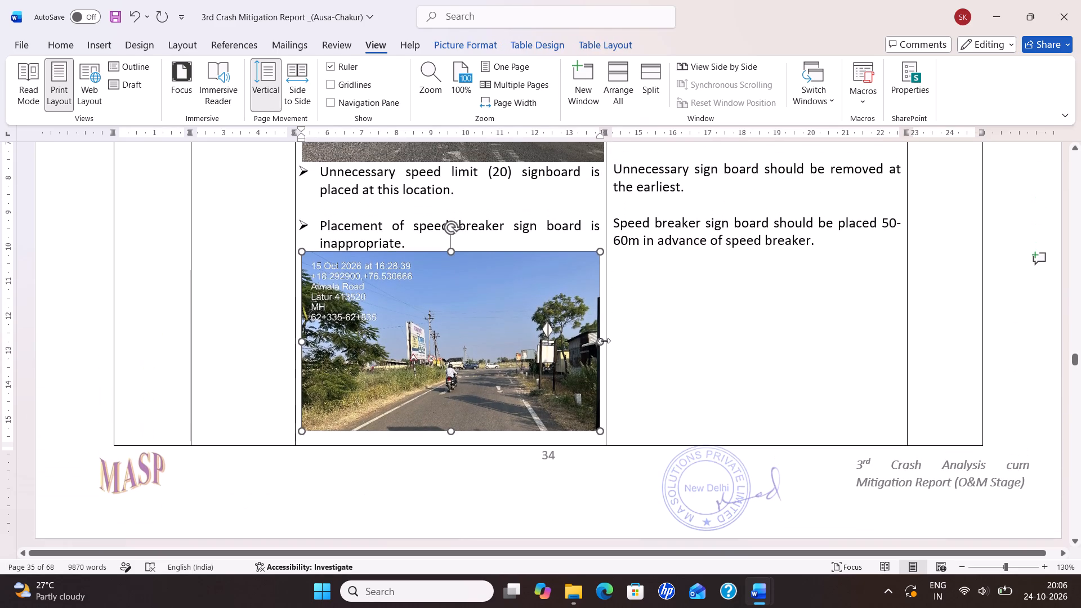
drag(602, 342, 607, 347)
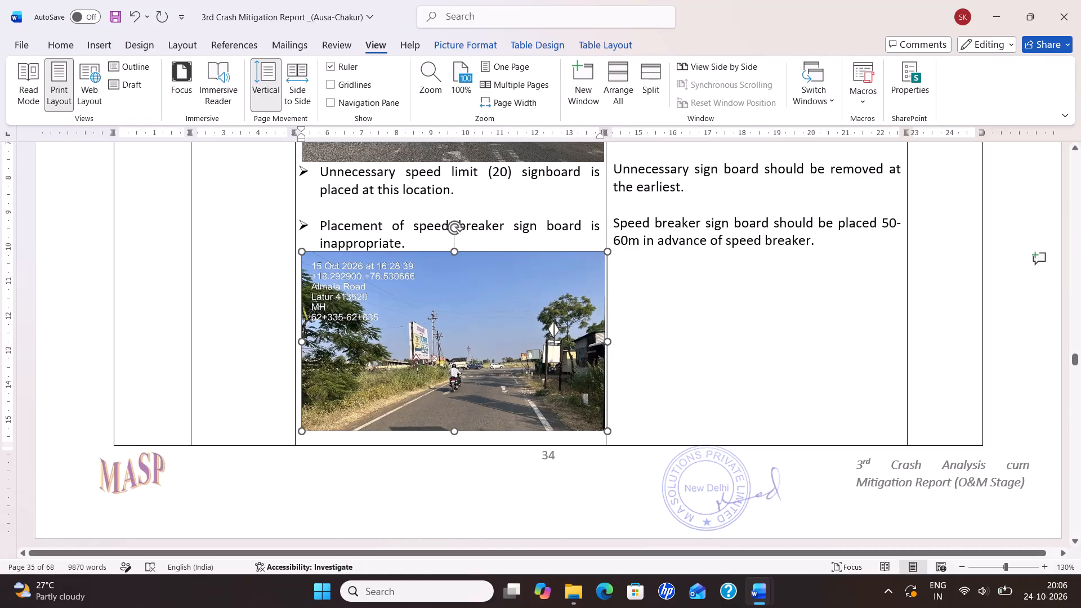
drag(607, 347, 606, 347)
Save the crash mitigation report with the section 10.4 edits.
scroll(598, 345, down, 16)
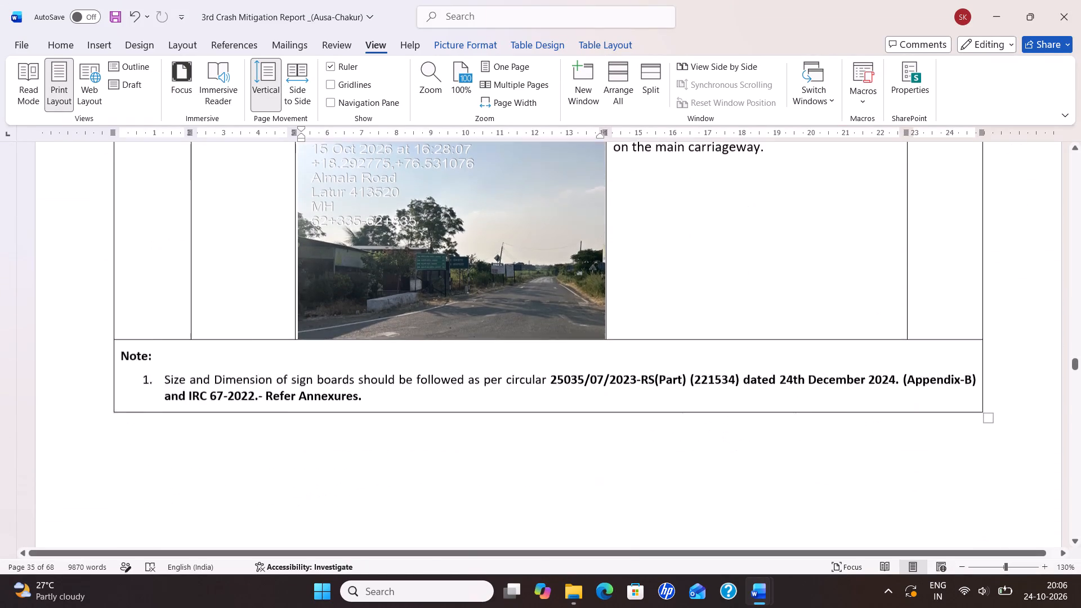
scroll(580, 340, down, 6)
key(ctrl+s)
key(ctrl+s)
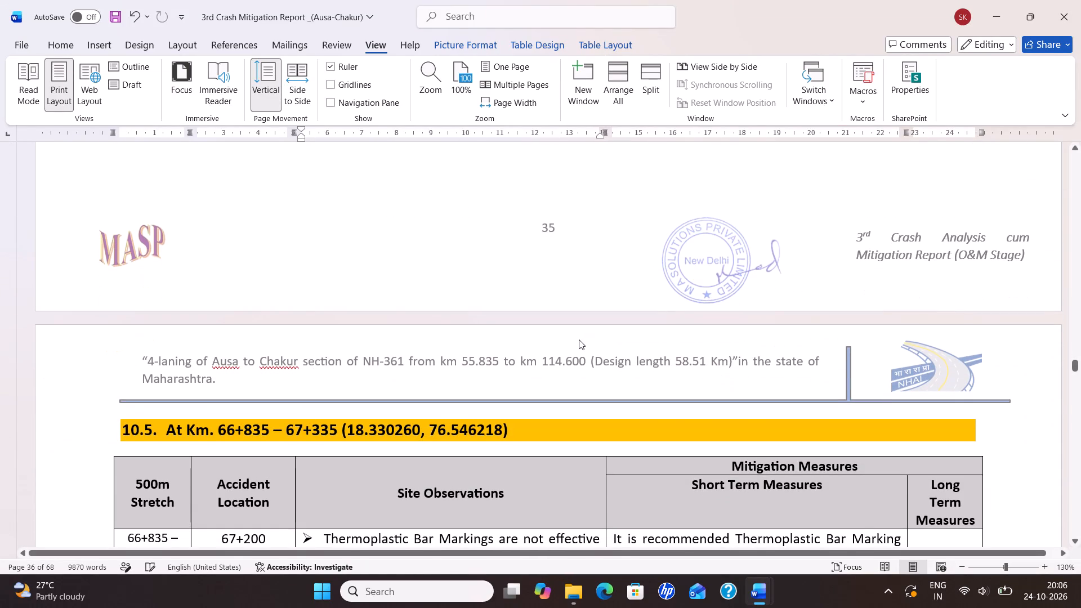
Review section 10.5 (Km 66+835 – 67+335) of the crash mitigation report, comparing its site observations and photos with the short-term measures.
scroll(416, 321, down, 5)
scroll(383, 260, down, 6)
scroll(388, 279, up, 2)
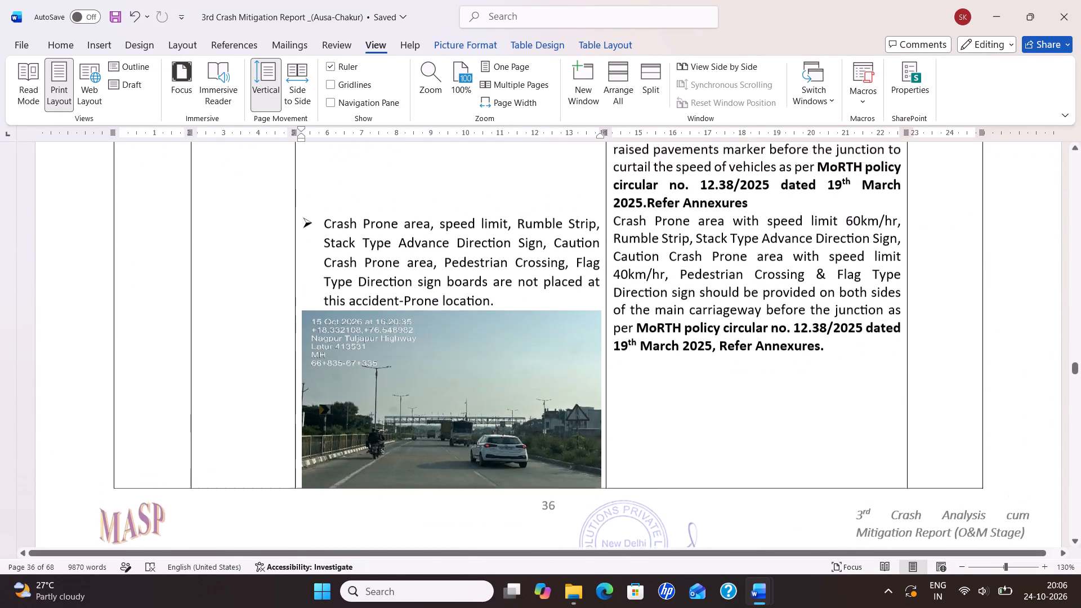
scroll(388, 279, up, 2)
scroll(443, 351, down, 6)
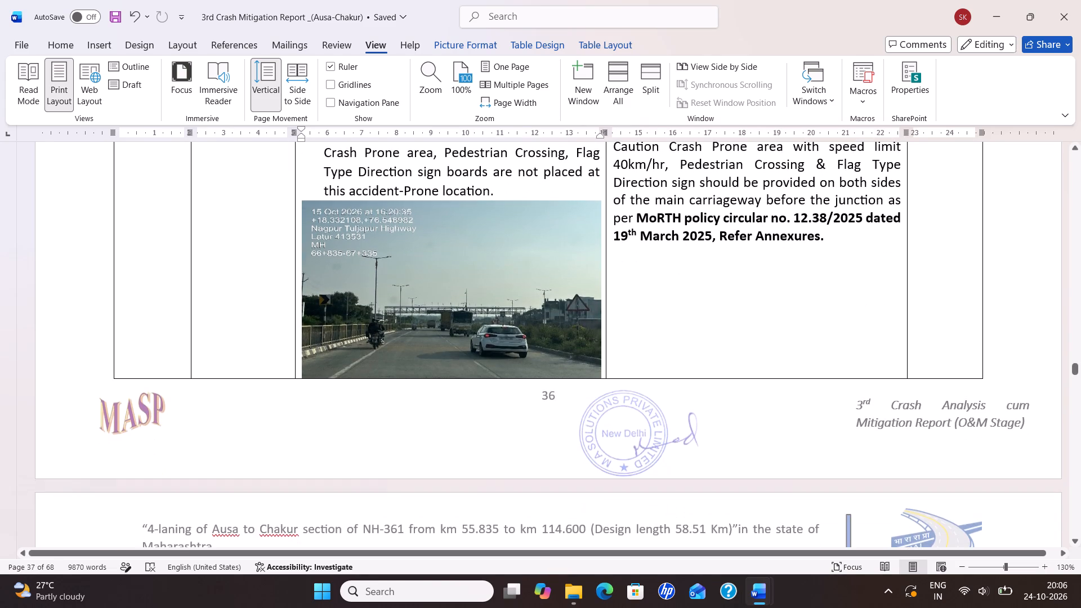
scroll(444, 351, down, 12)
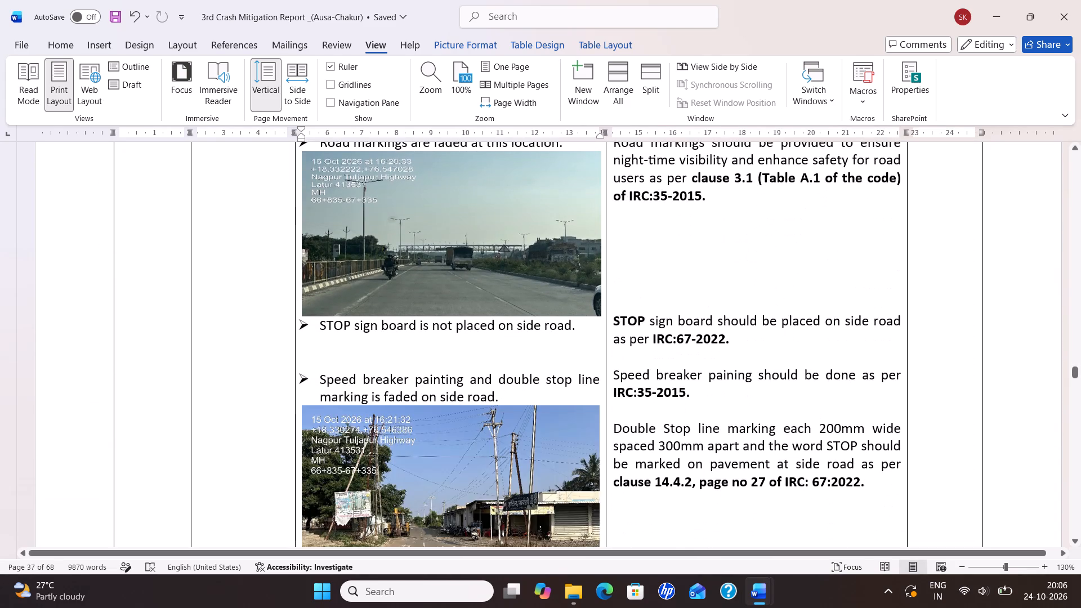
scroll(444, 350, down, 4)
scroll(444, 350, up, 6)
scroll(444, 350, down, 5)
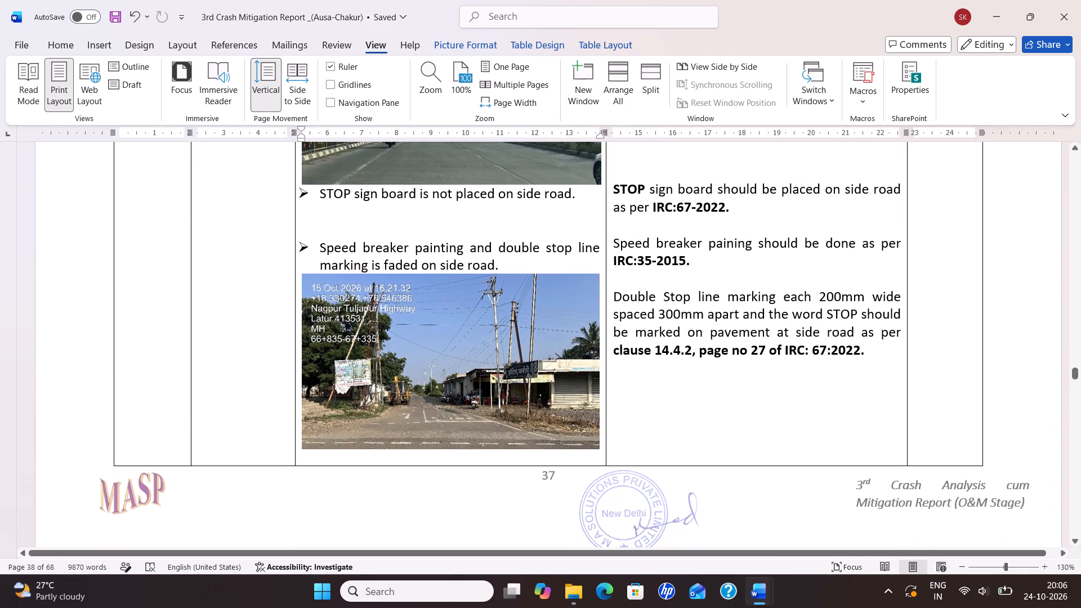
scroll(369, 266, up, 3)
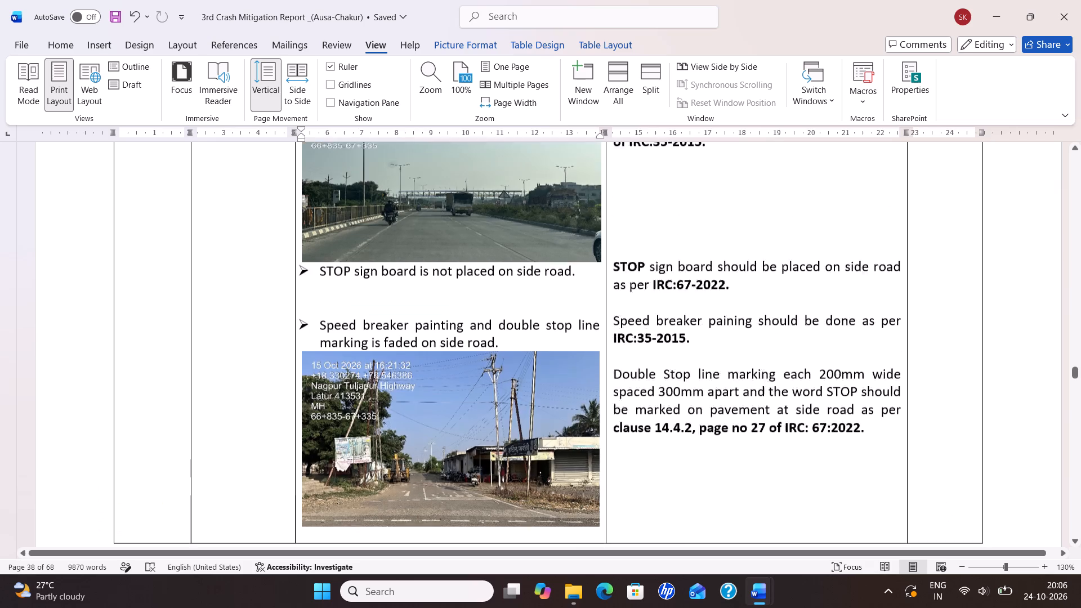
scroll(369, 268, up, 2)
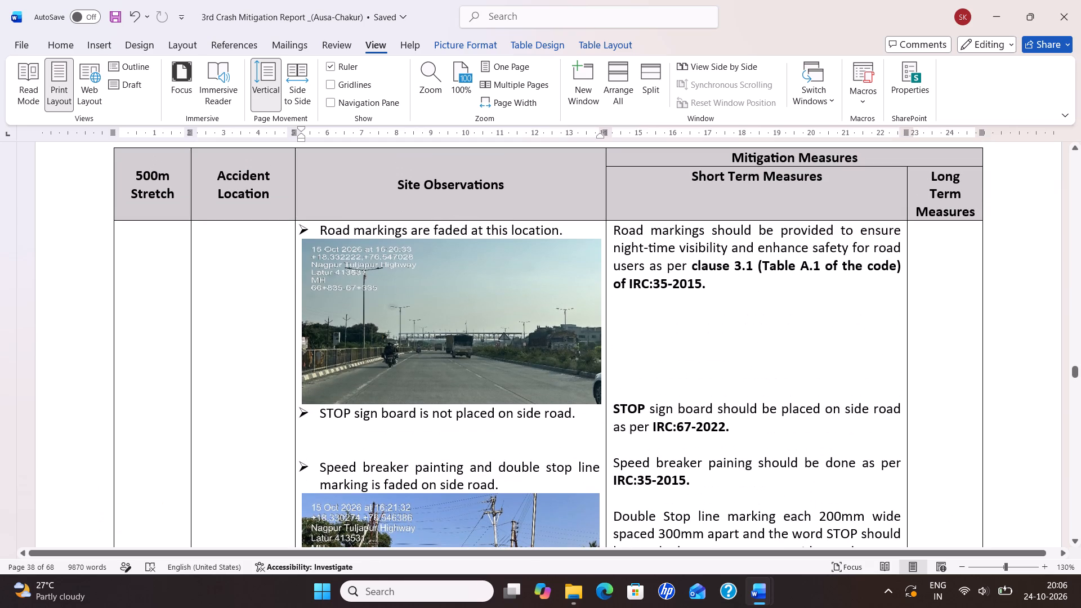
scroll(385, 265, up, 13)
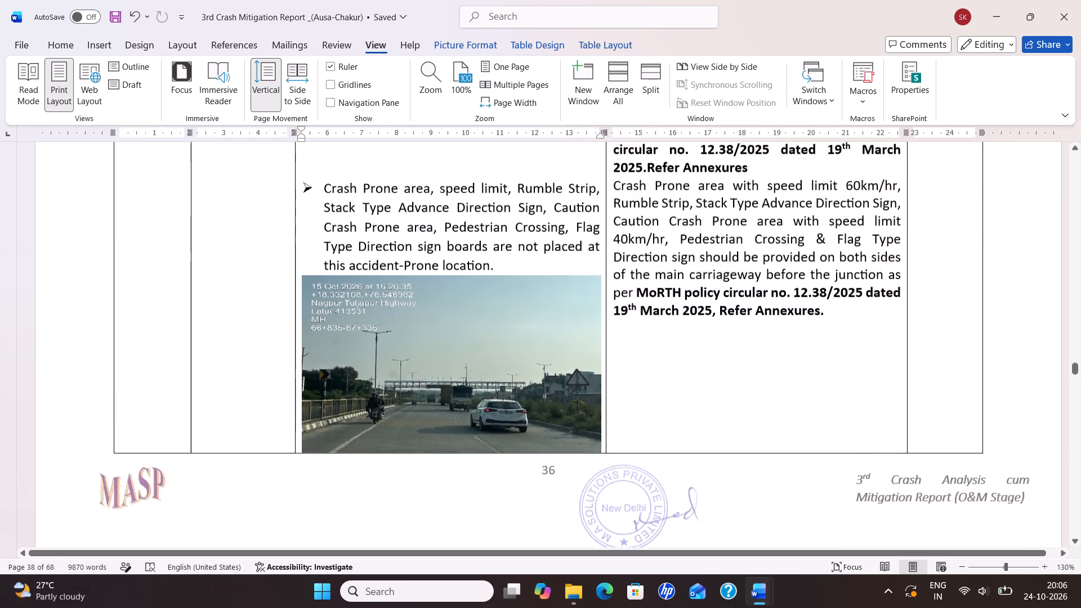
scroll(384, 270, up, 6)
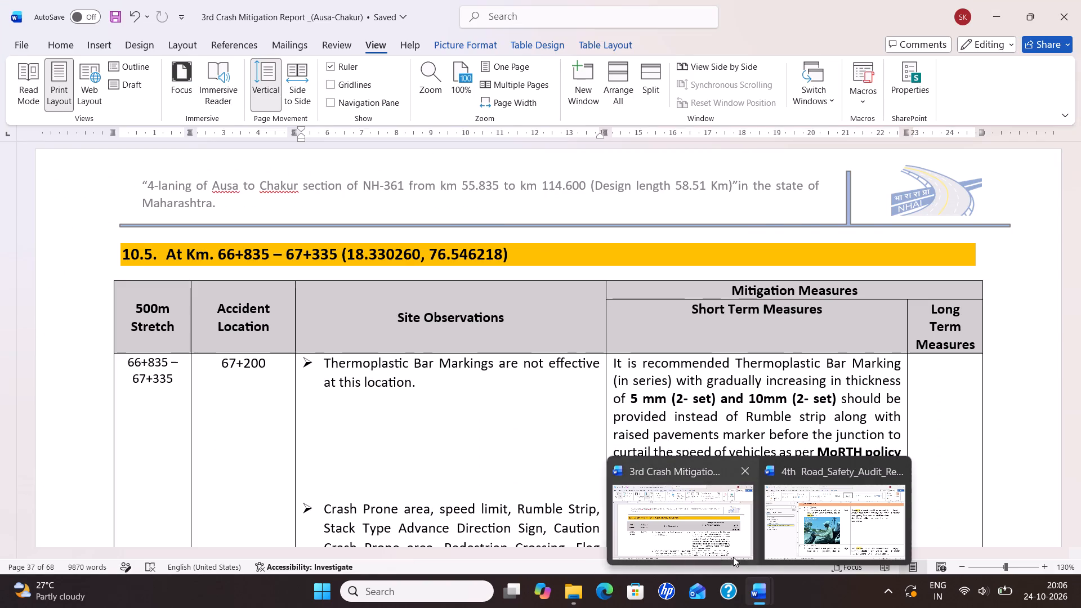
In the 4th Road Safety Audit Report, search for "67+200" and the shorter "67+", and examine the matching chainage entries.
click(790, 545)
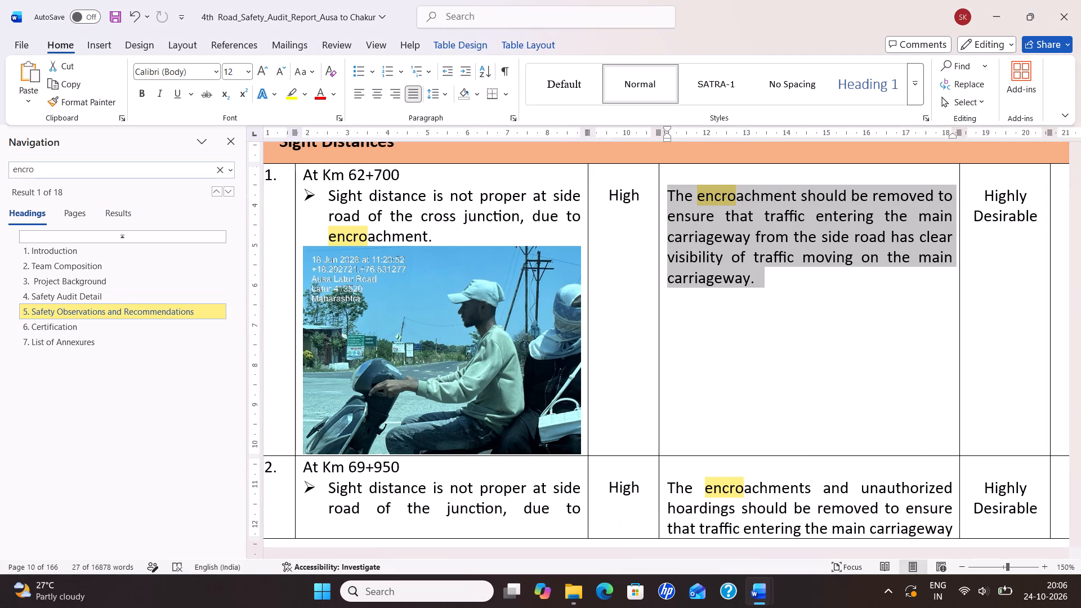
click(79, 166)
text(67+200)
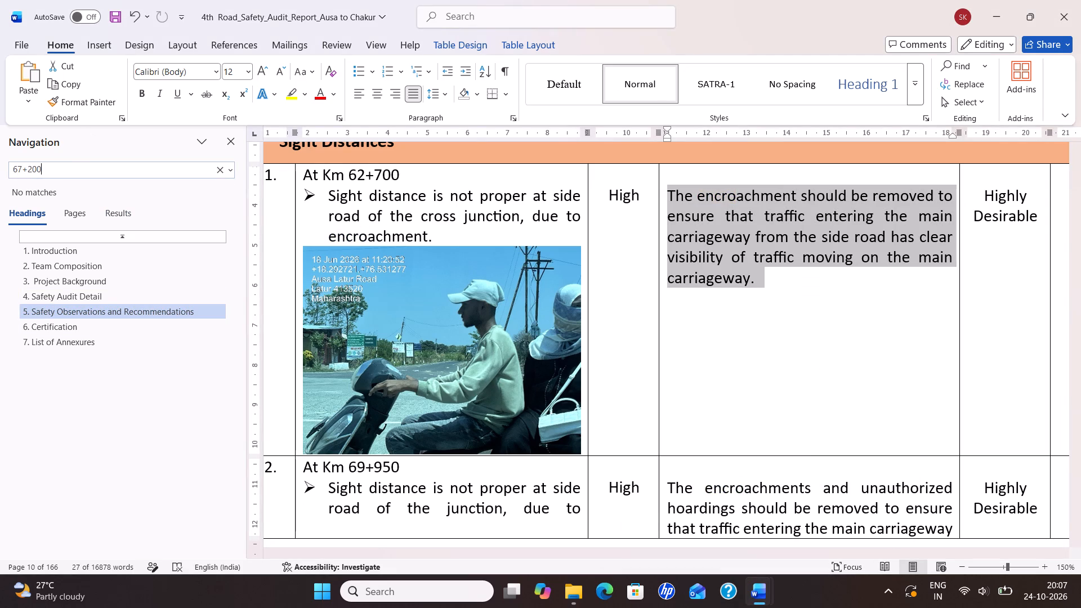
key(BackSpace)
key(BackSpace)
key(BackSpace)
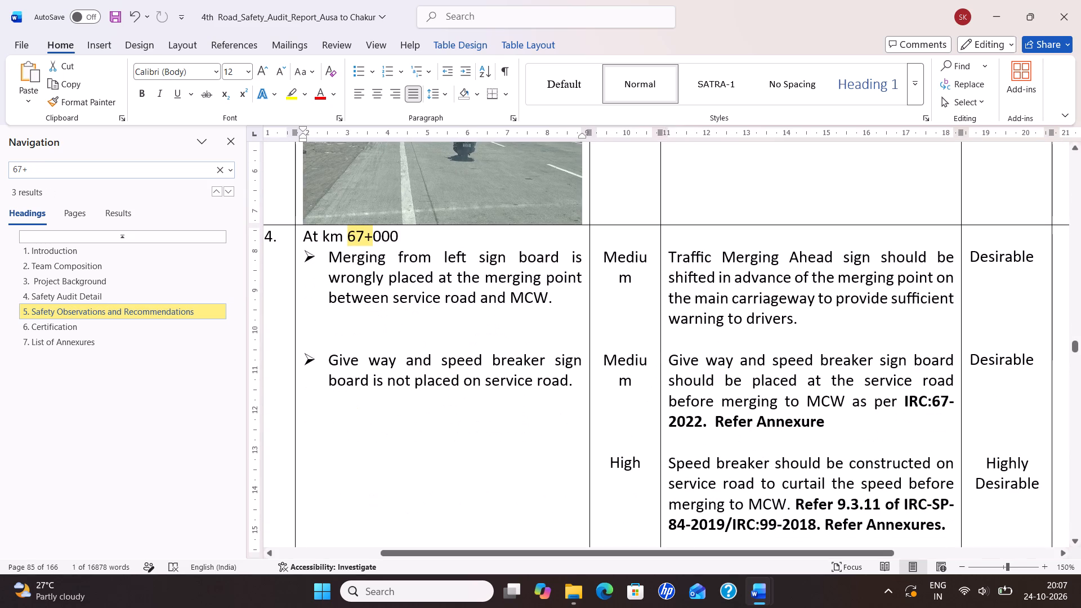
scroll(390, 395, down, 15)
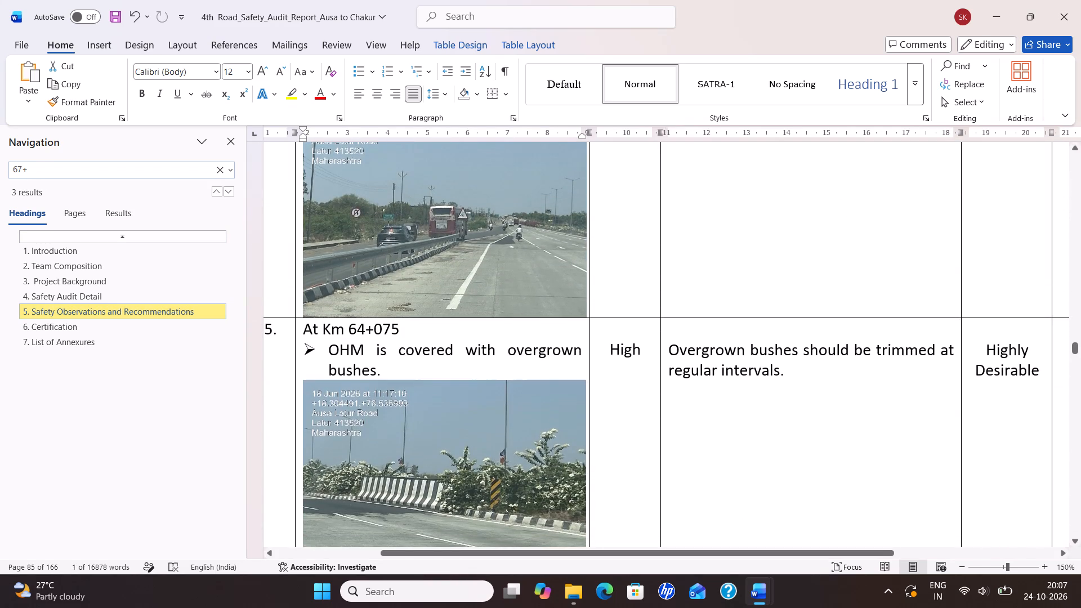
scroll(505, 376, down, 11)
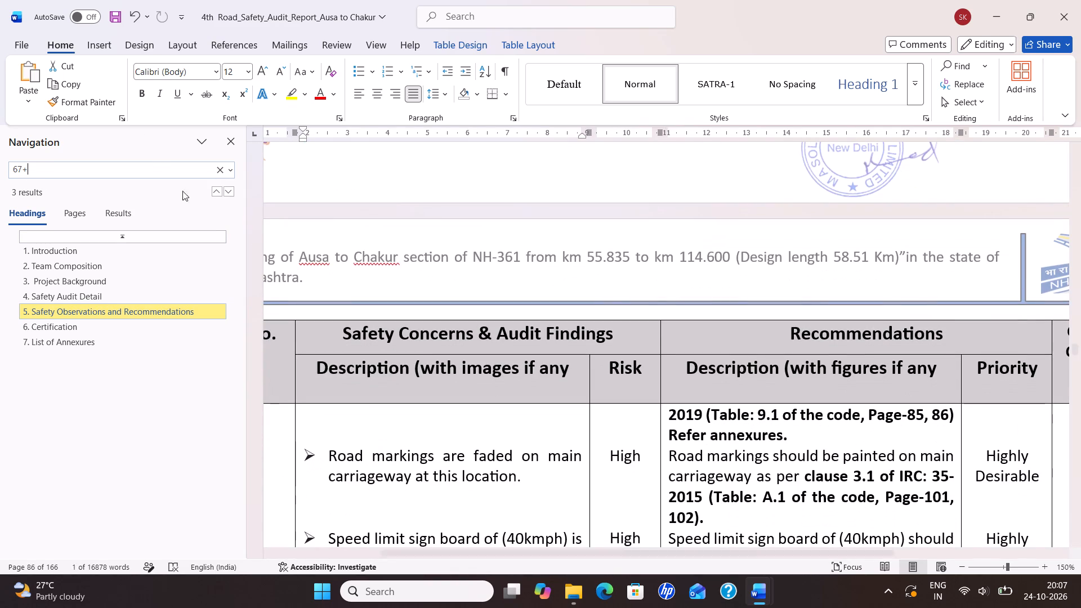
click(230, 190)
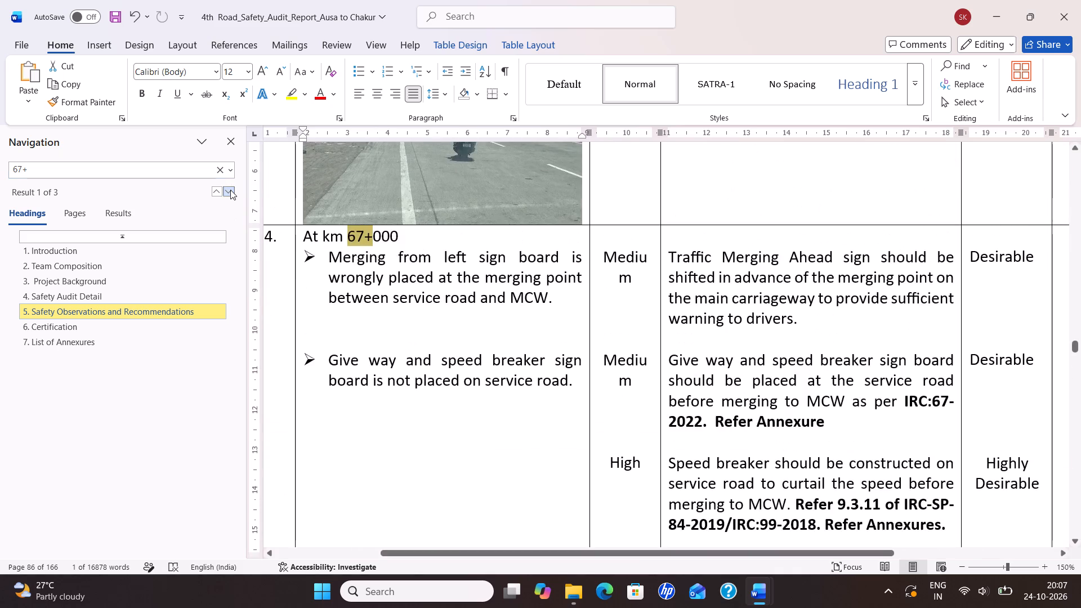
click(230, 190)
scroll(400, 281, down, 10)
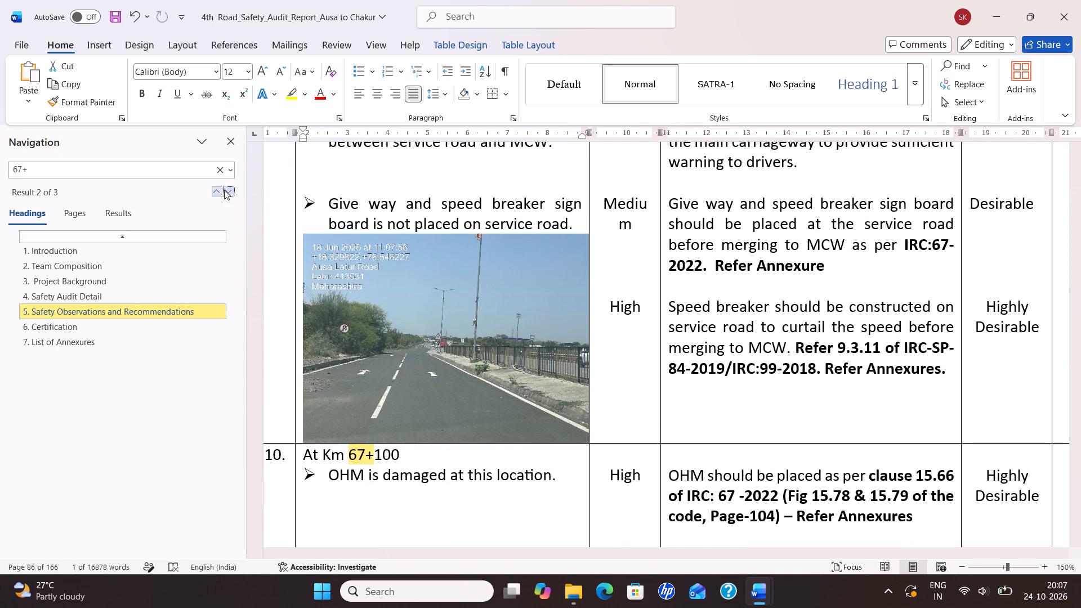
double_click(229, 192)
click(229, 192)
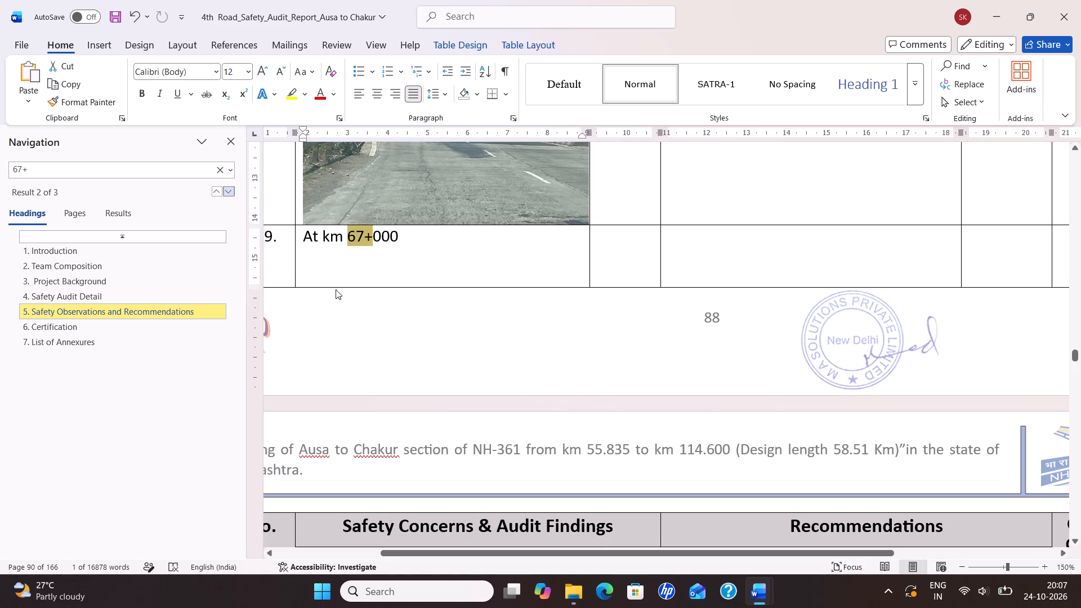
ctrl+scroll(366, 321, down, 4)
ctrl+scroll(483, 344, down, 1)
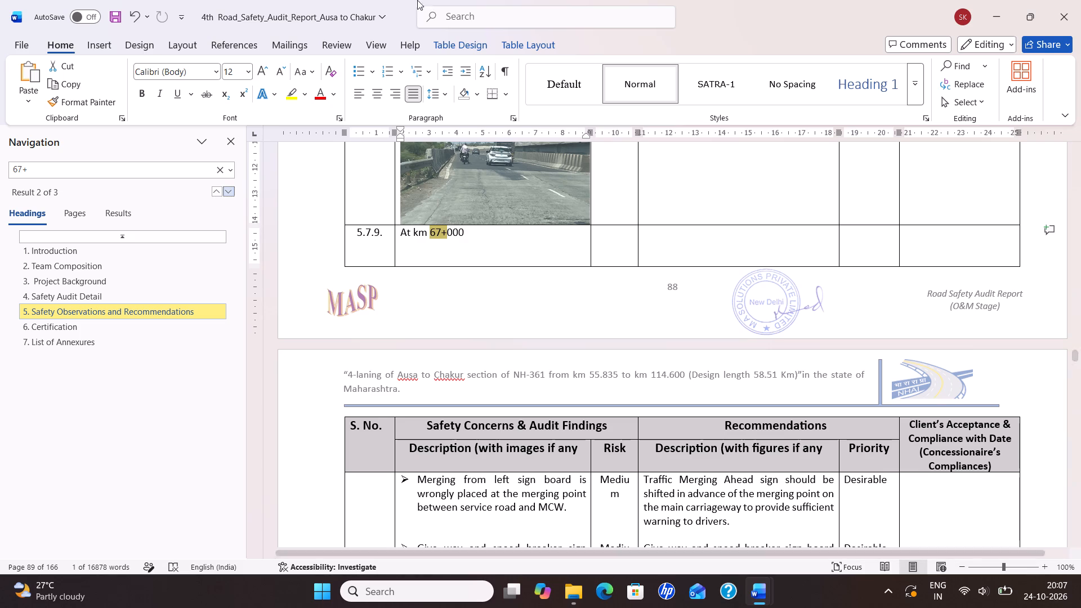
Recheck section 10.5's chainage range, search the audit report for "66+" and examine the matching entries' findings and recommendations.
key(alt+Tab)
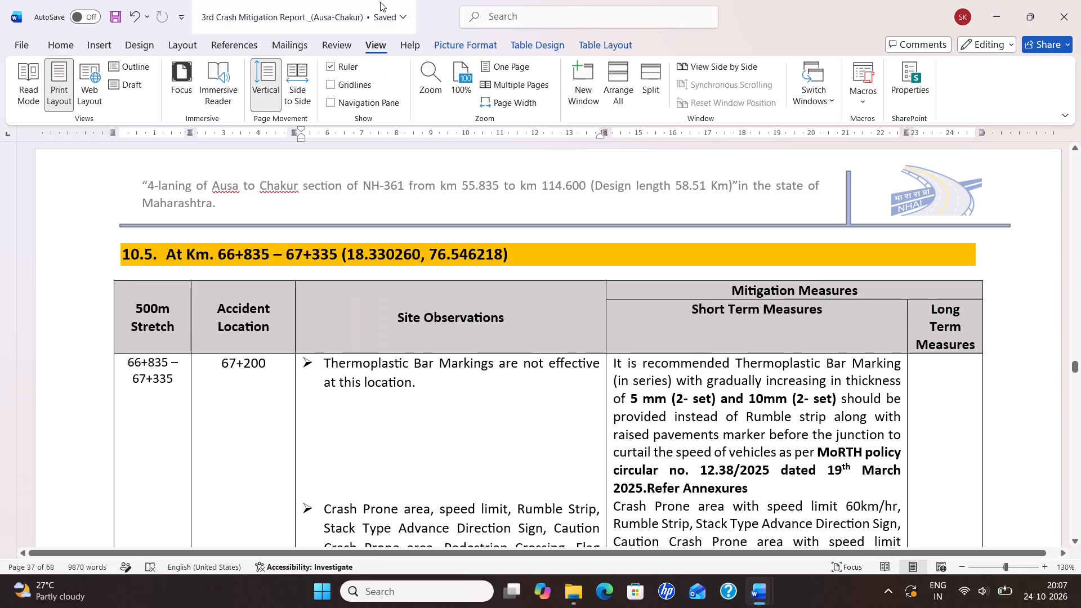
key(alt+Tab)
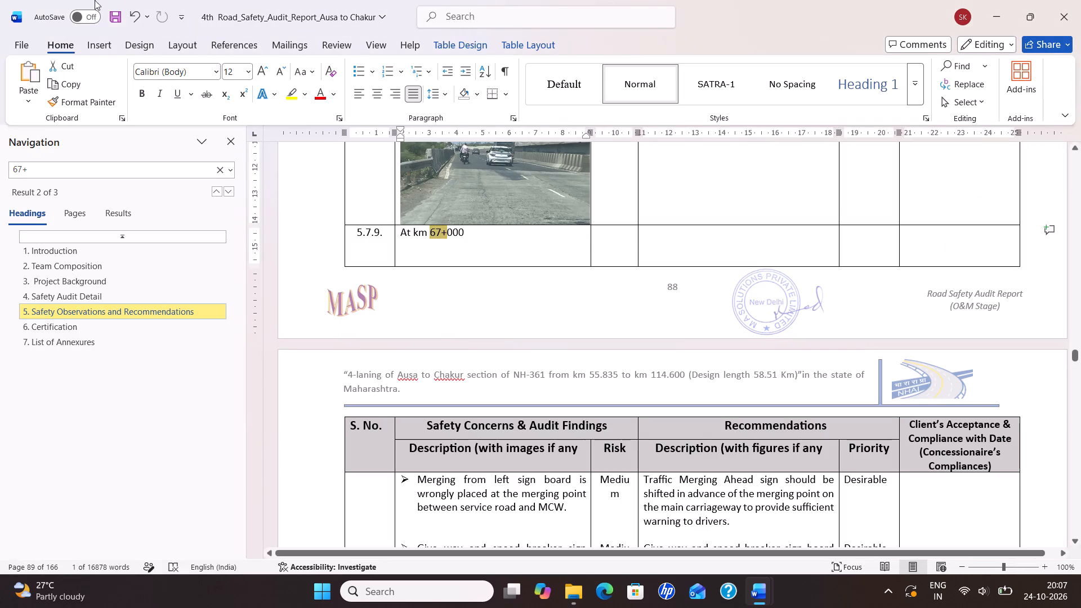
click(47, 164)
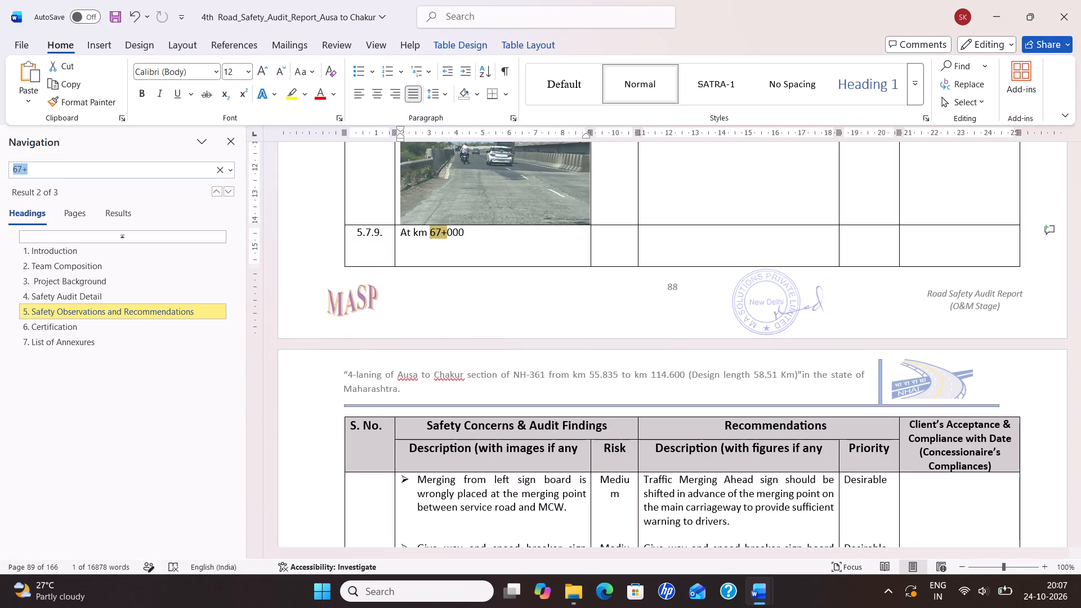
text(66+)
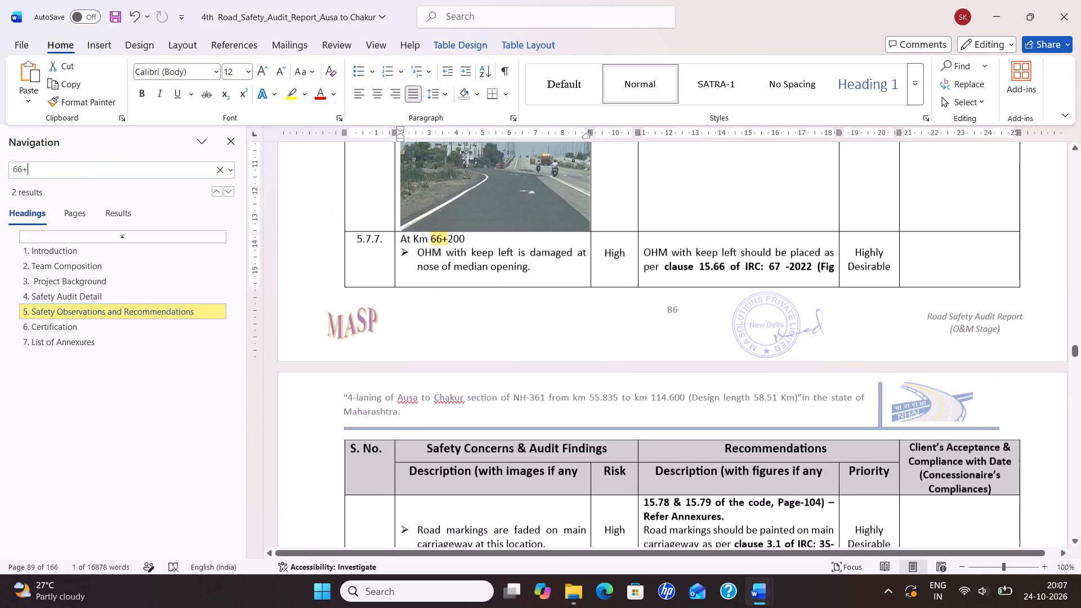
scroll(867, 348, down, 2)
scroll(489, 234, down, 8)
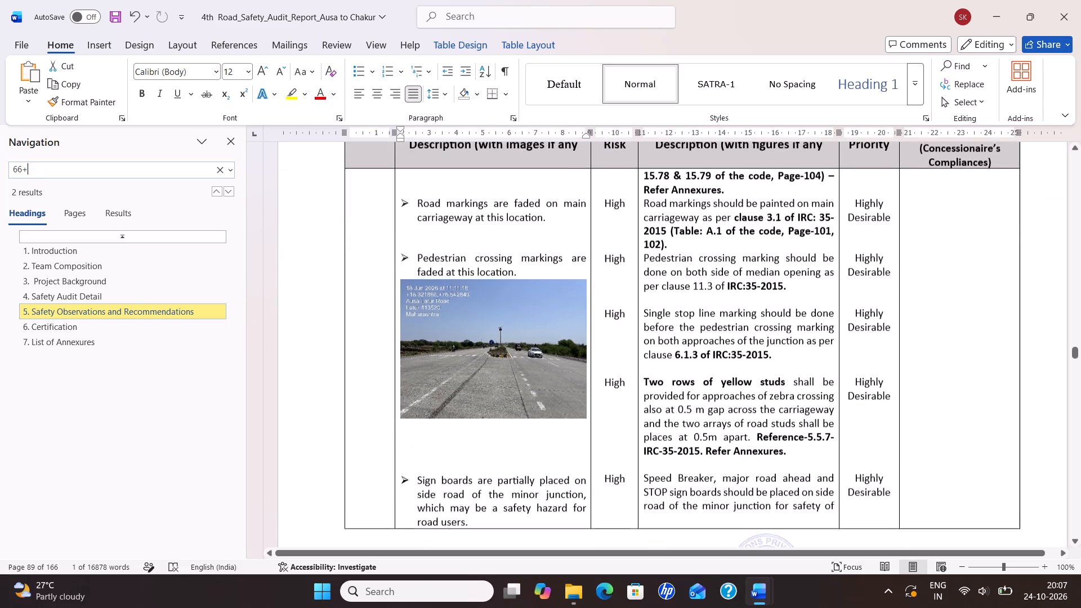
scroll(490, 246, down, 4)
scroll(490, 246, up, 1)
scroll(490, 246, down, 6)
scroll(490, 252, up, 7)
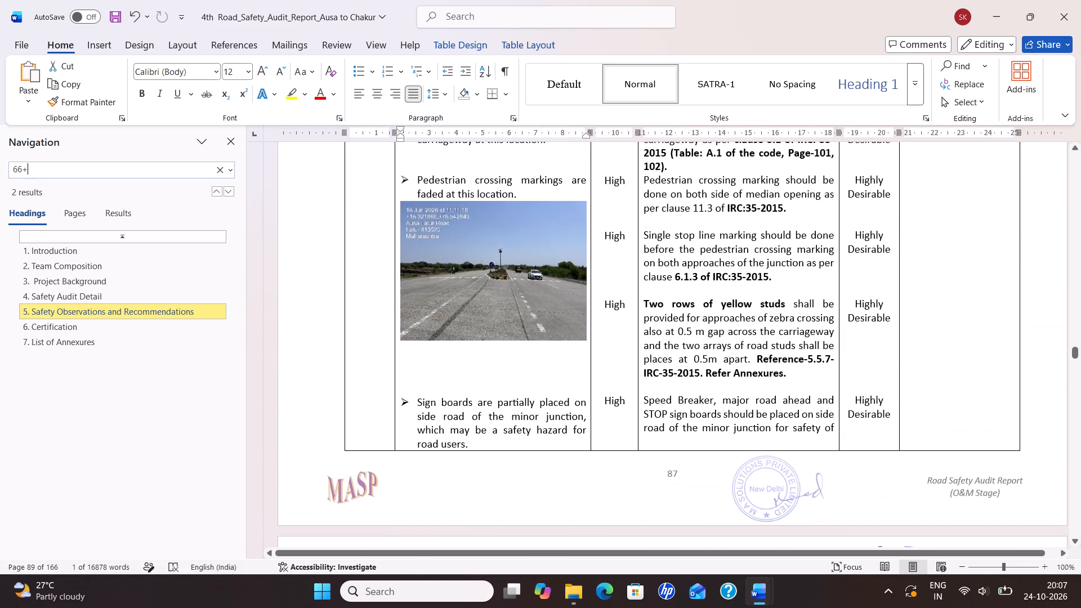
scroll(495, 268, down, 10)
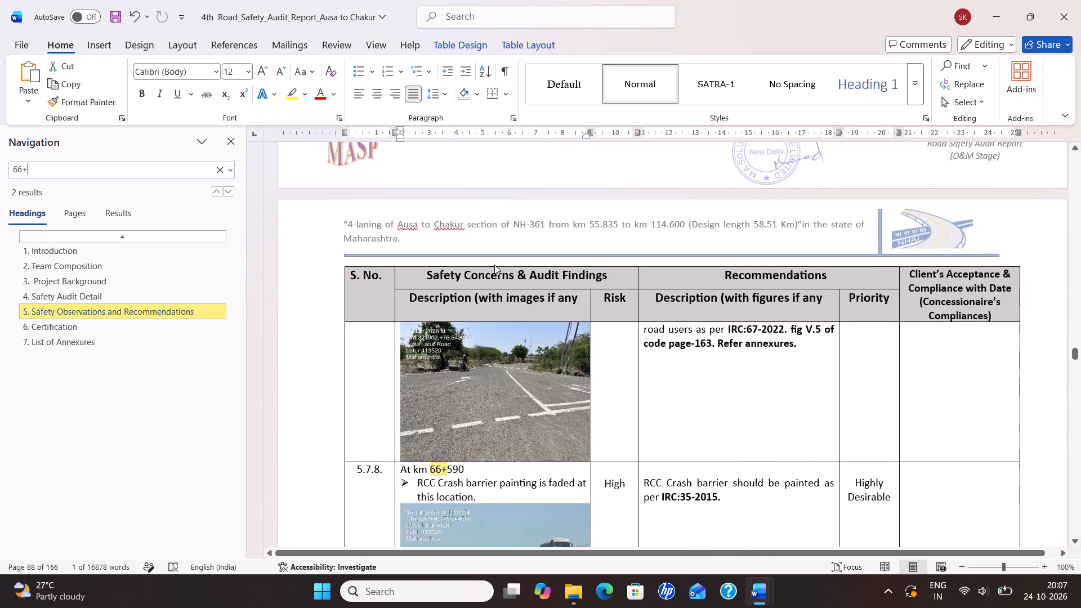
scroll(494, 265, down, 11)
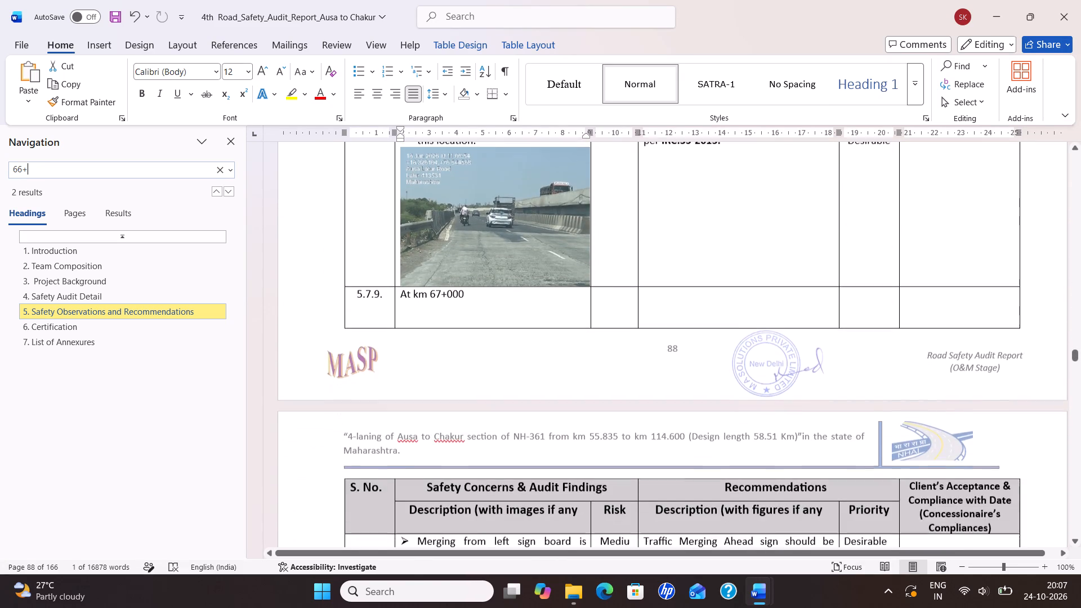
scroll(494, 264, down, 3)
scroll(369, 193, down, 5)
scroll(405, 229, down, 2)
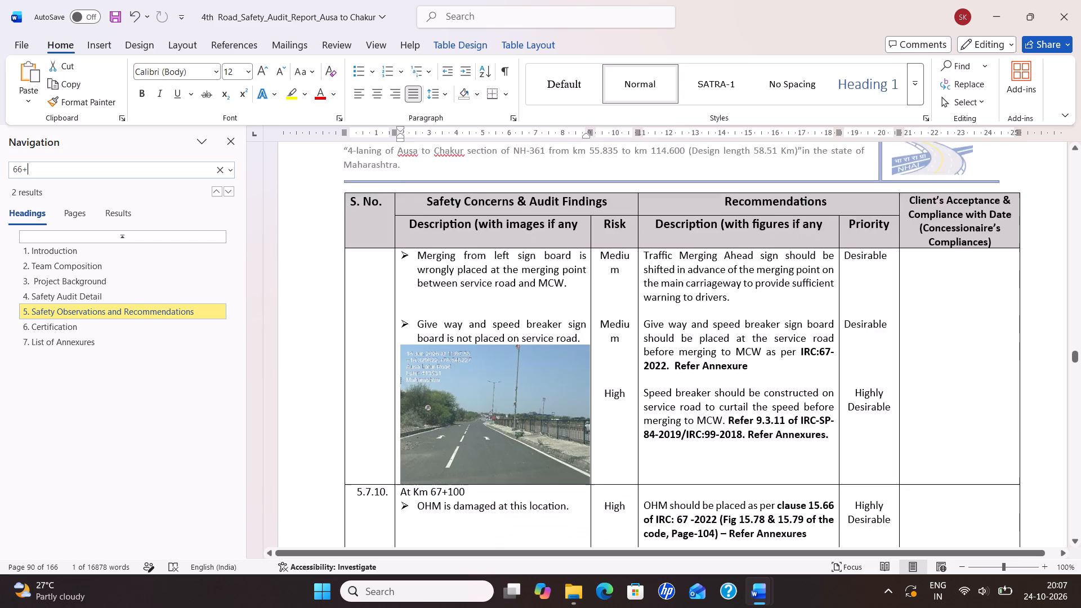
scroll(405, 229, down, 7)
click(229, 194)
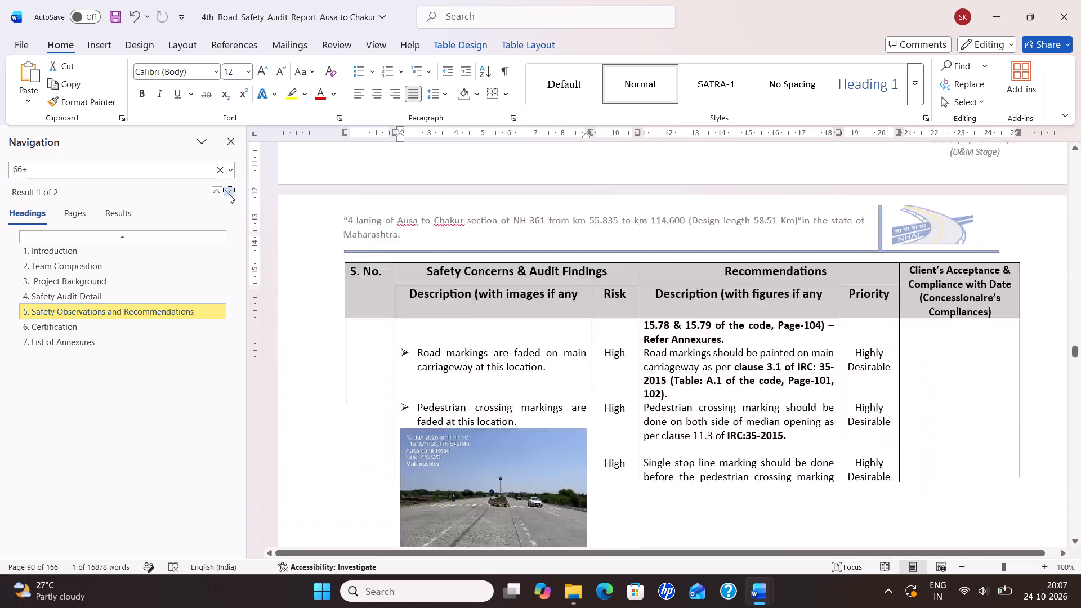
click(229, 194)
click(229, 194)
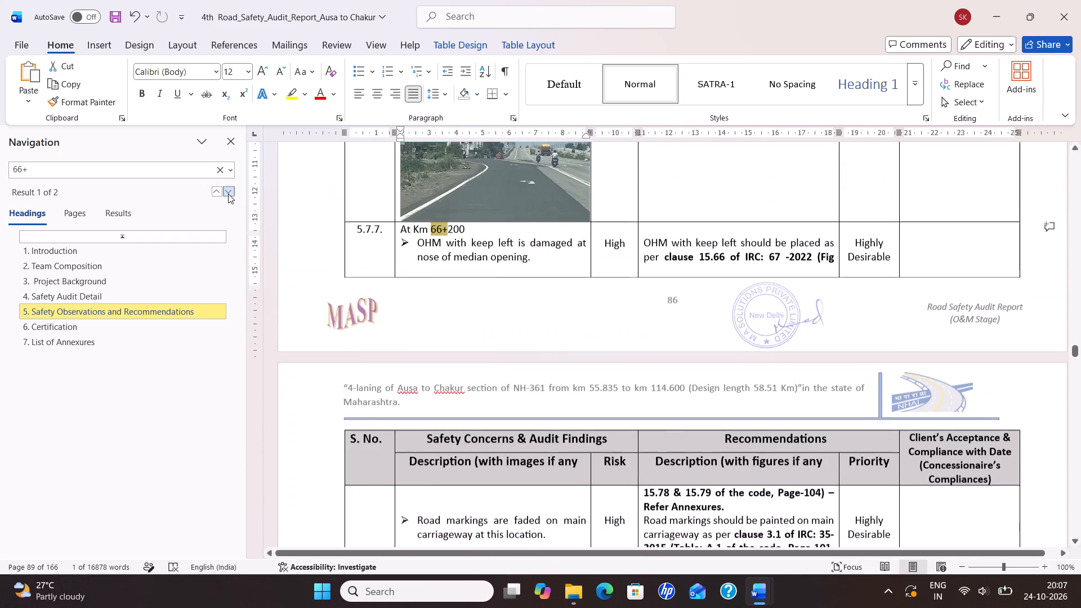
click(228, 194)
Search the audit report for "67+" and go through the matches to the Km 67+100 entry.
click(145, 172)
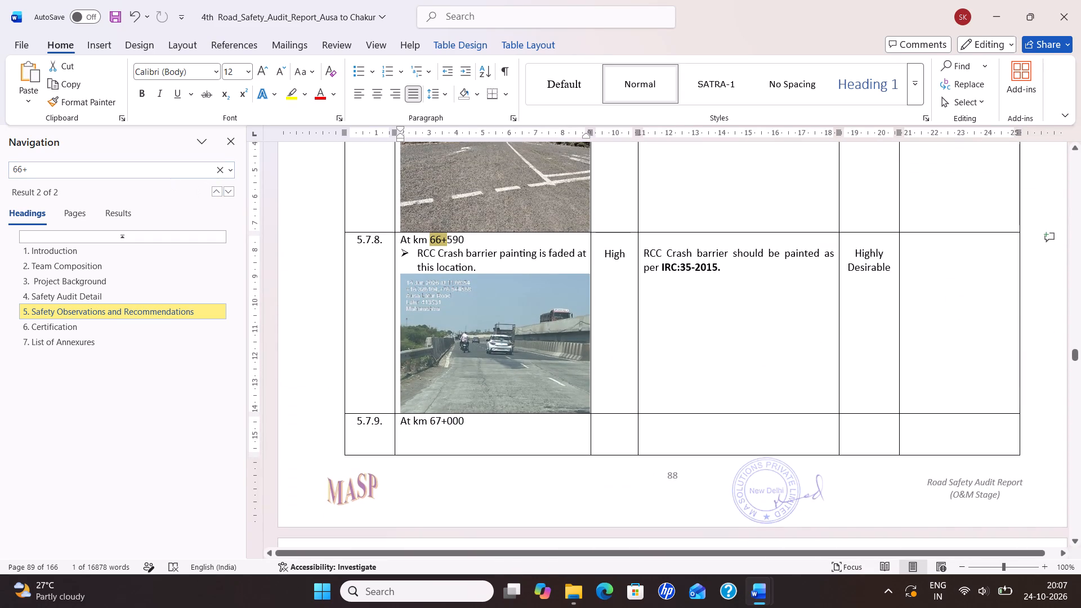
text(67)
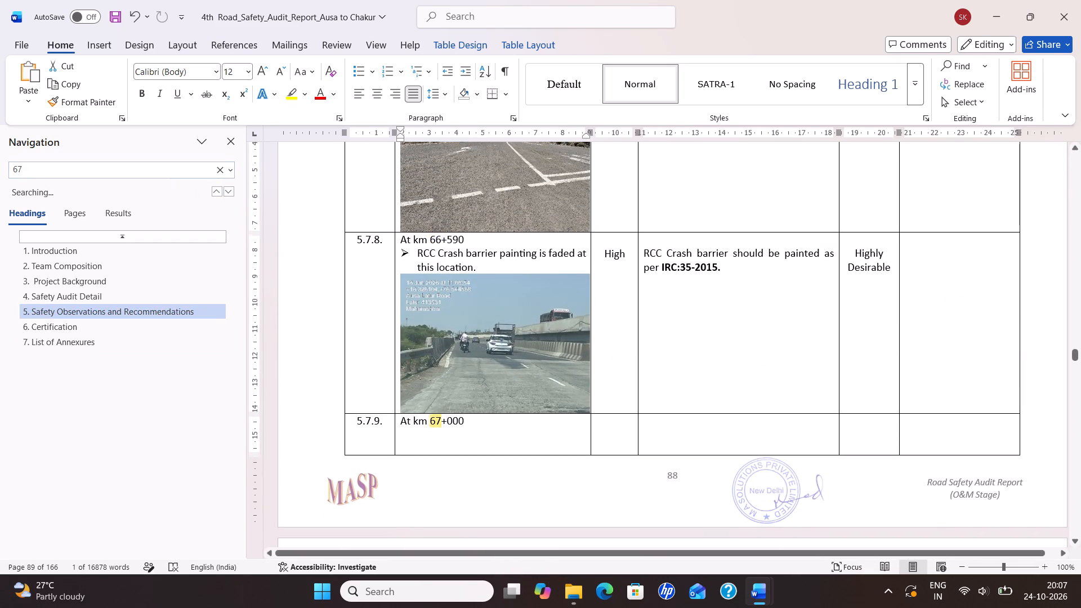
key(Return)
key(plus)
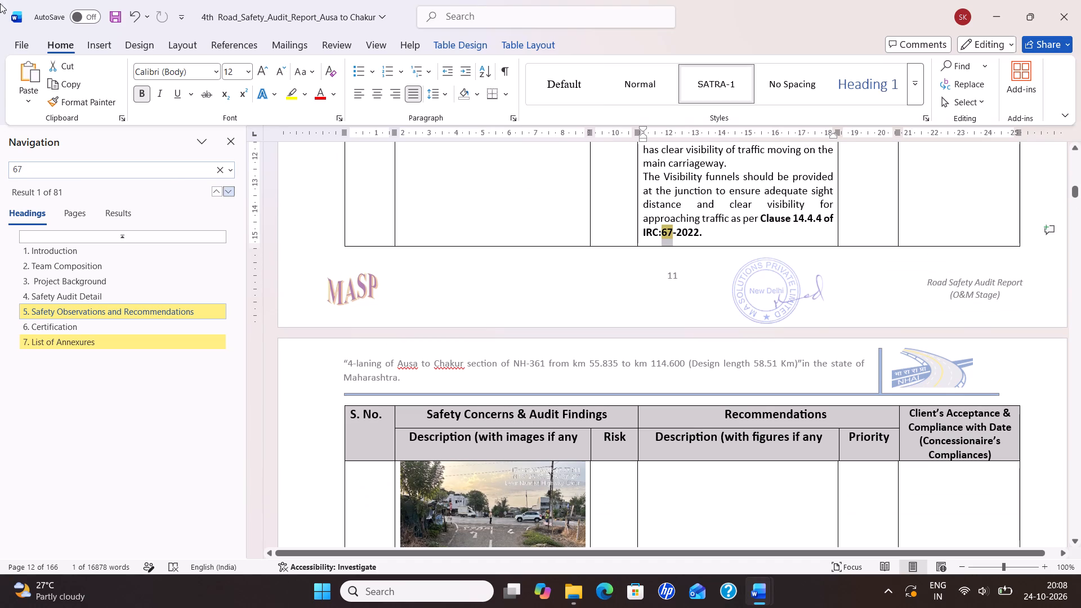
click(66, 164)
click(65, 165)
key(plus)
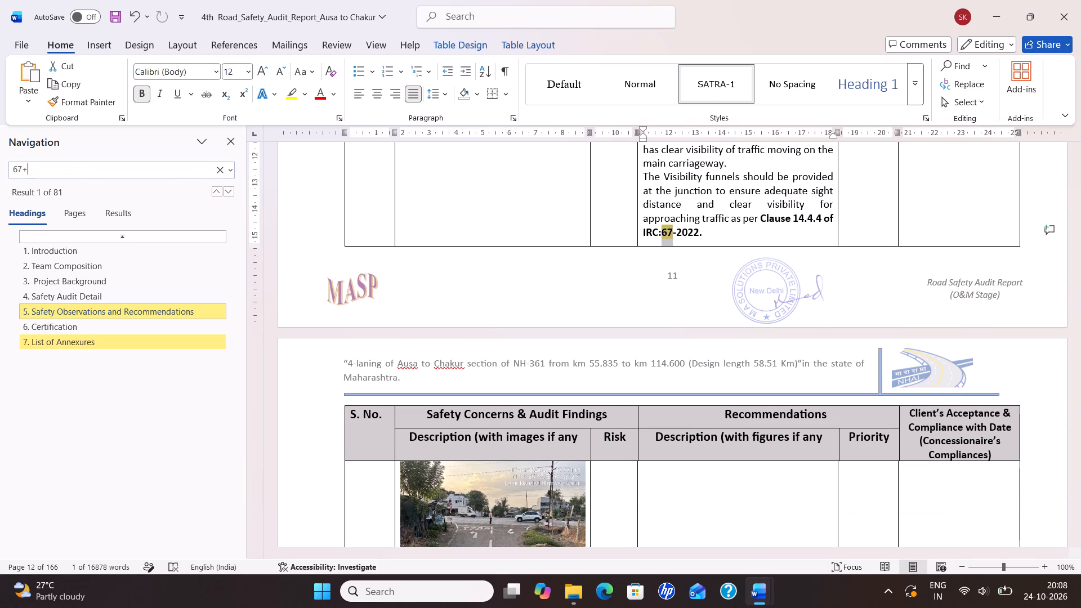
key(Return)
key(Return)
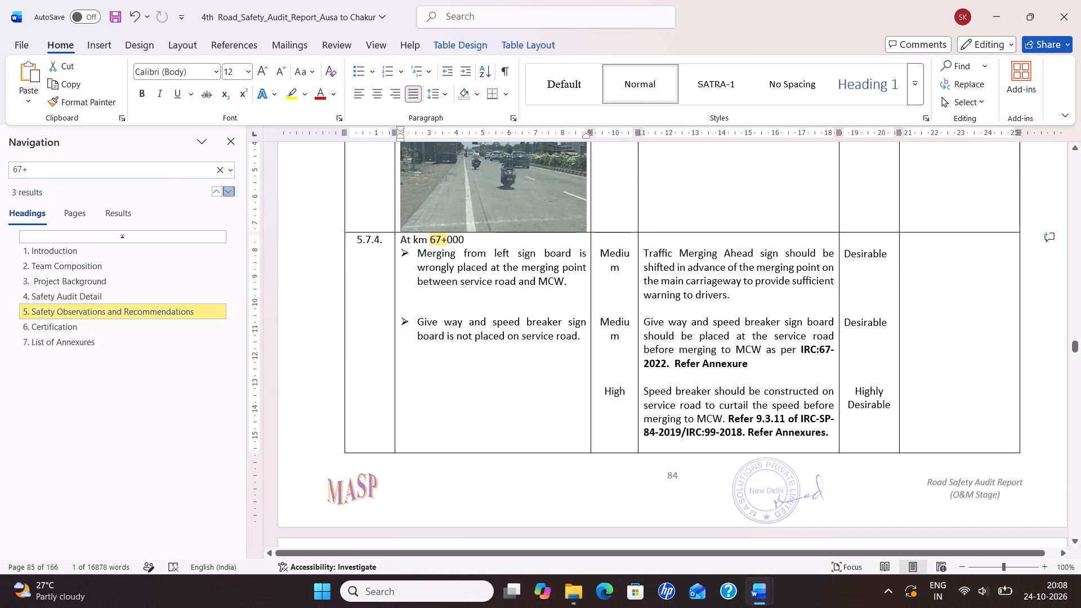
key(Return)
key(Return)
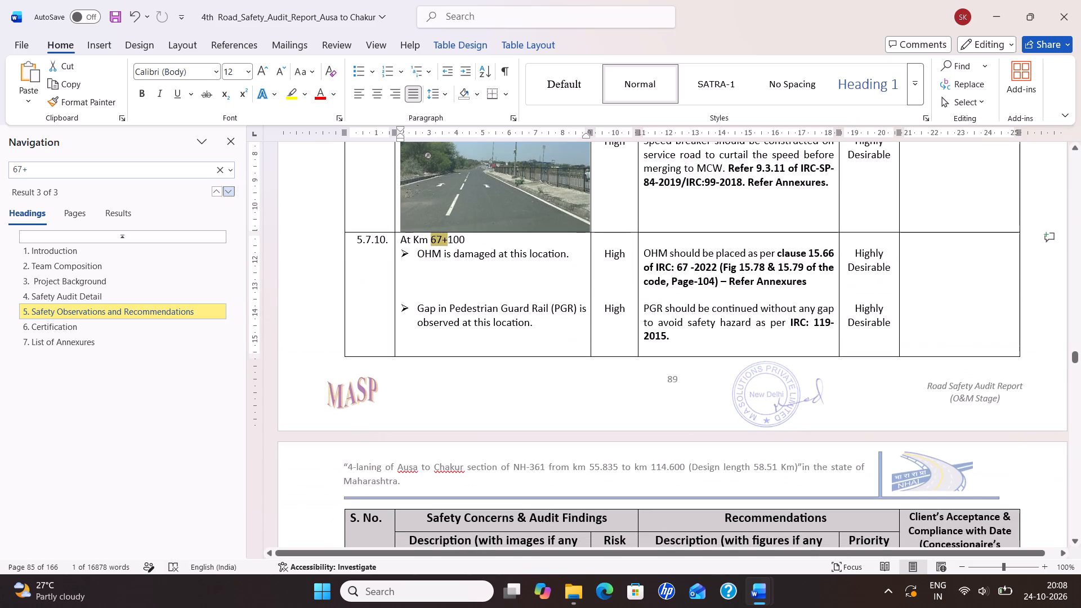
Examine the findings, photos and recommendations of audit entry 5.7.10 at Km 67+100, including its continuation on the following pages.
scroll(120, 187, down, 12)
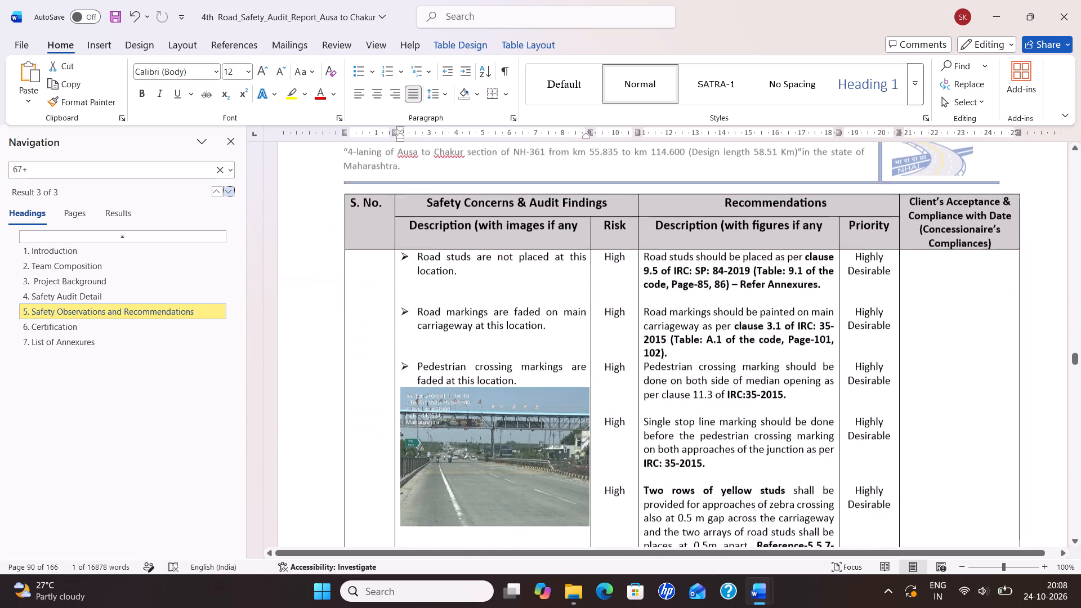
scroll(507, 289, down, 4)
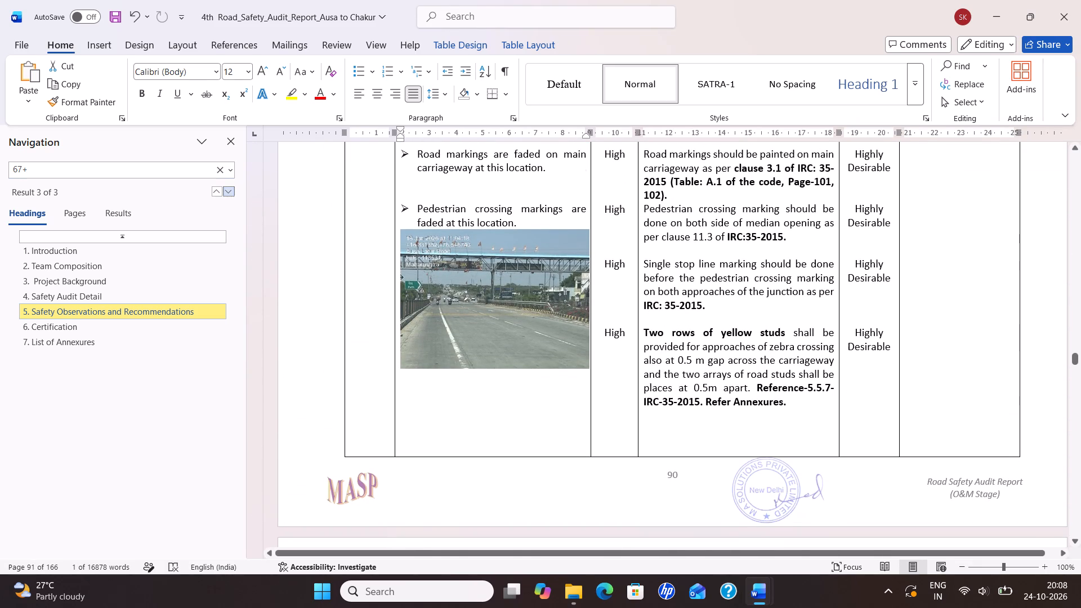
scroll(510, 290, down, 18)
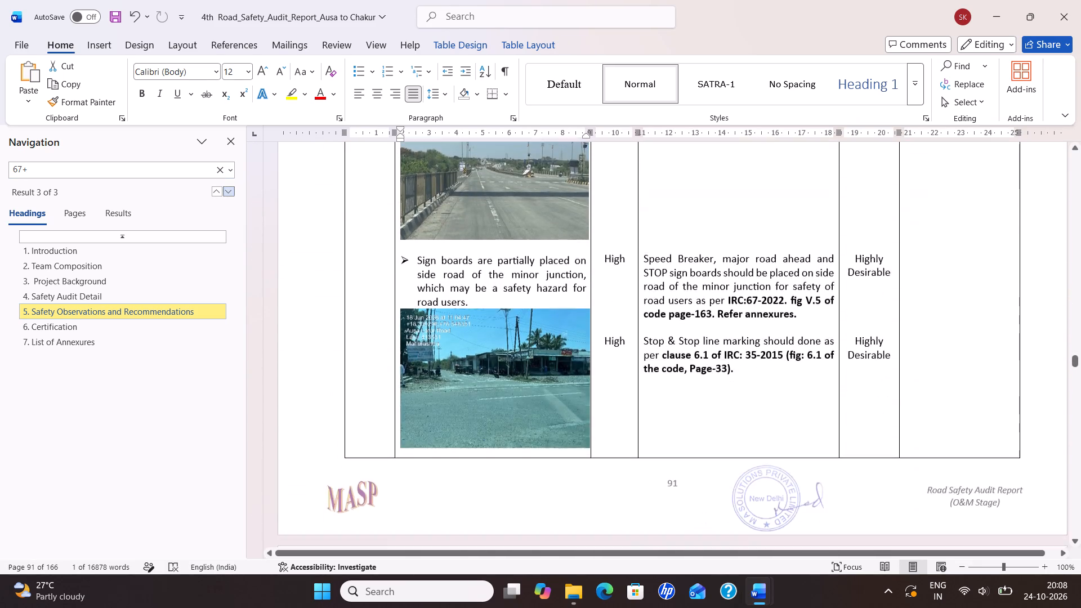
scroll(509, 290, down, 3)
scroll(493, 279, up, 4)
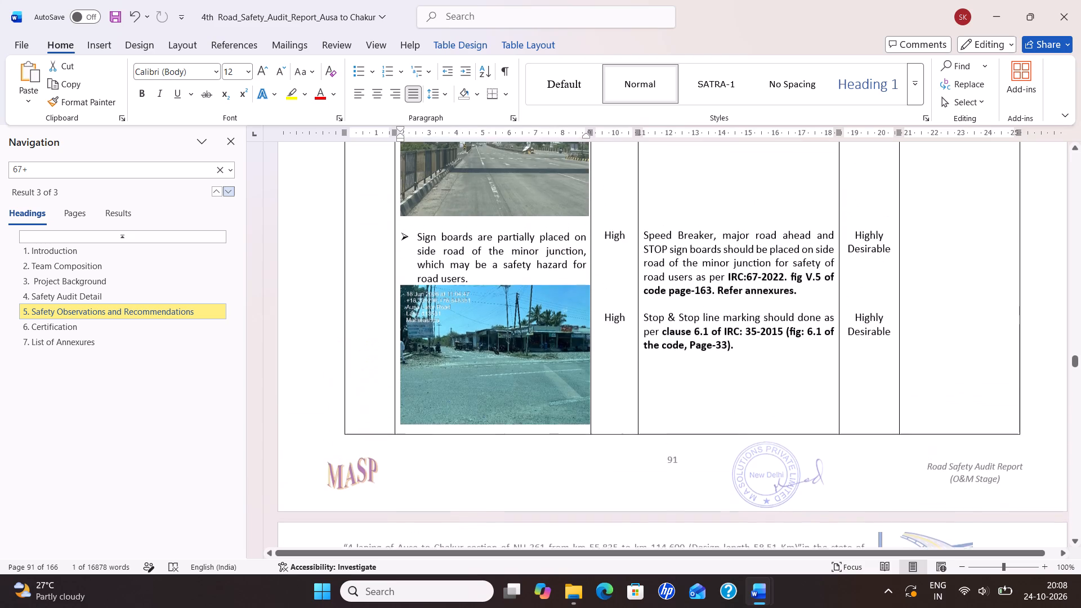
scroll(488, 289, up, 14)
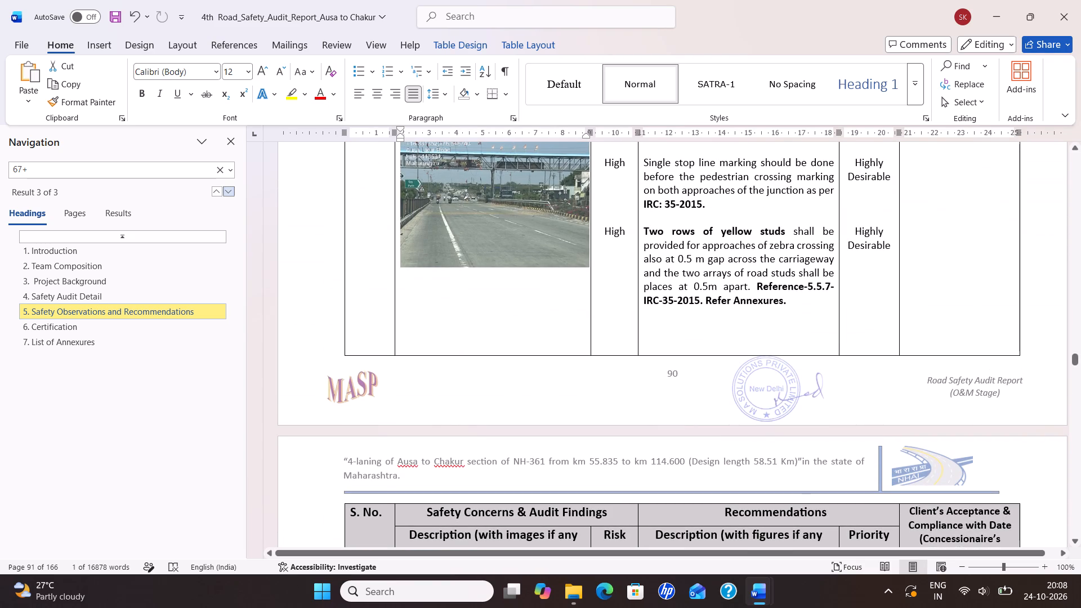
scroll(985, 327, up, 6)
scroll(531, 317, up, 15)
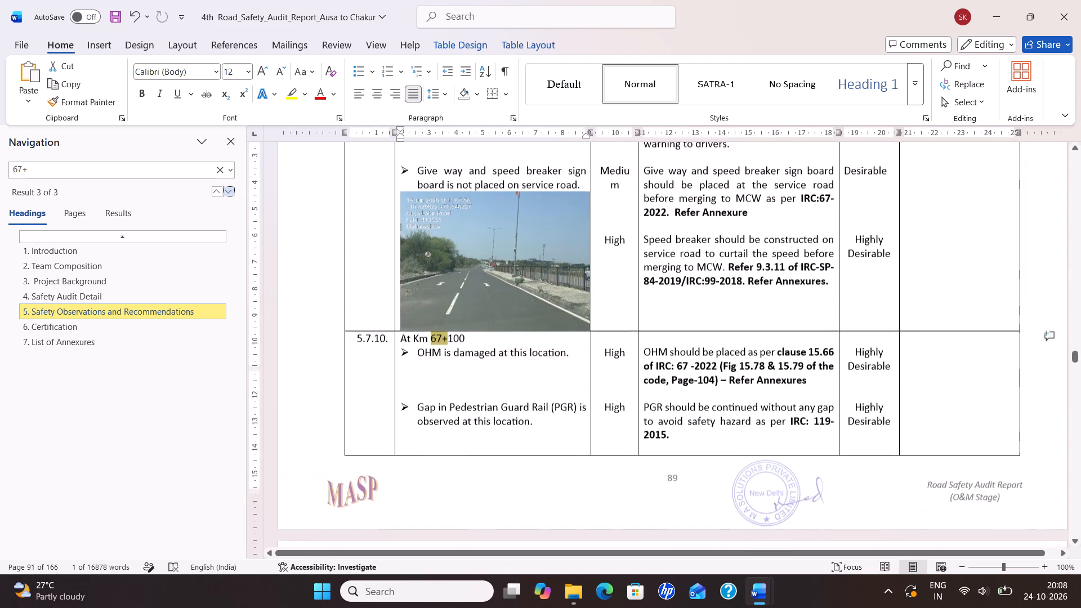
scroll(526, 309, up, 6)
scroll(525, 309, down, 9)
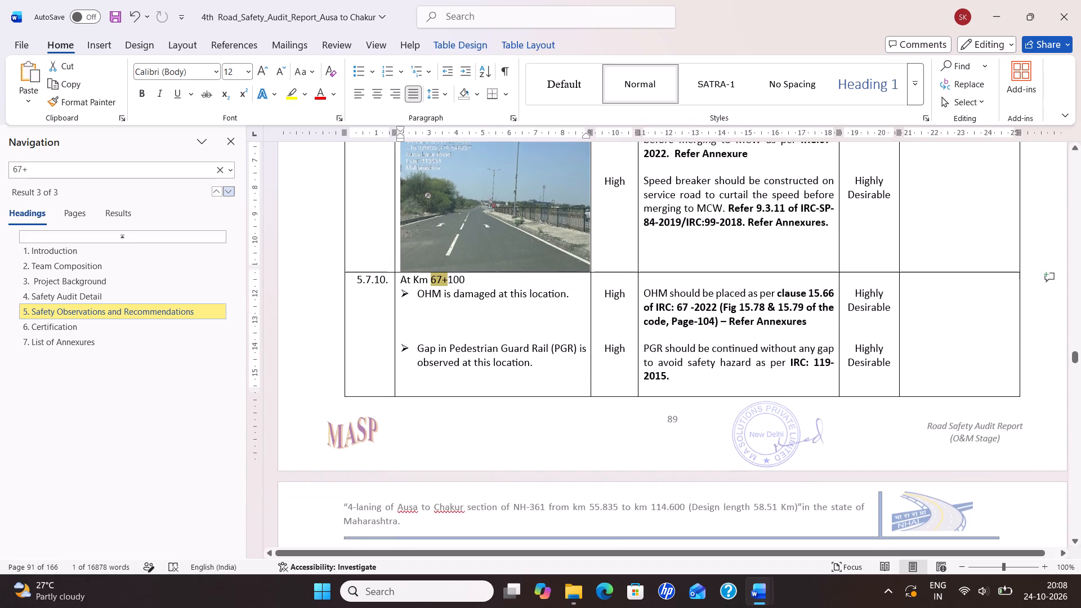
scroll(562, 407, down, 1)
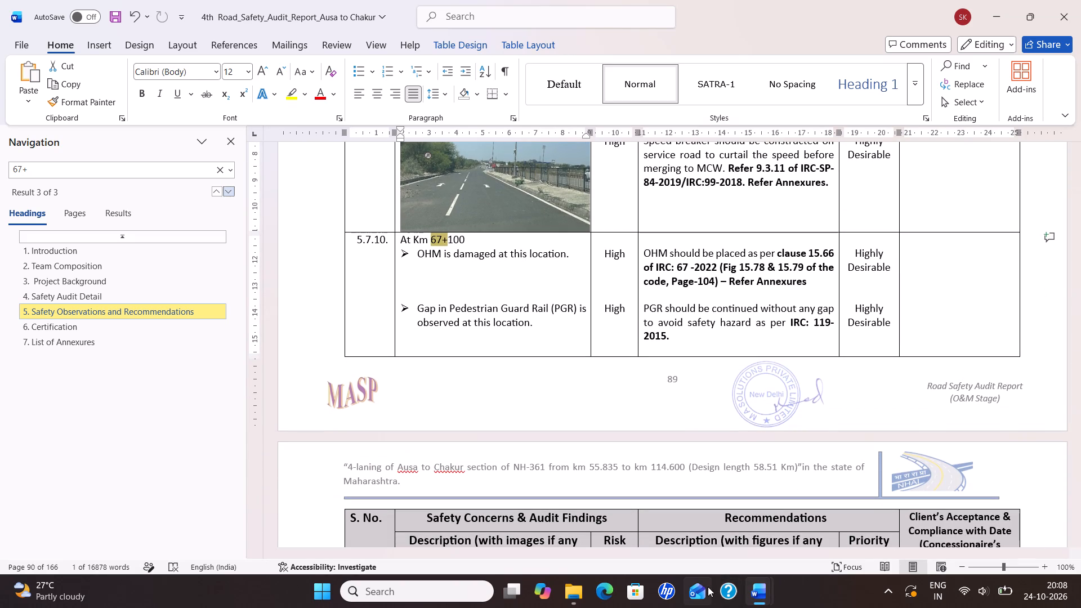
Switch to the 3rd Crash Mitigation Report and review section 10.5's site observations, photos and short-term measures through to its closing note.
click(715, 537)
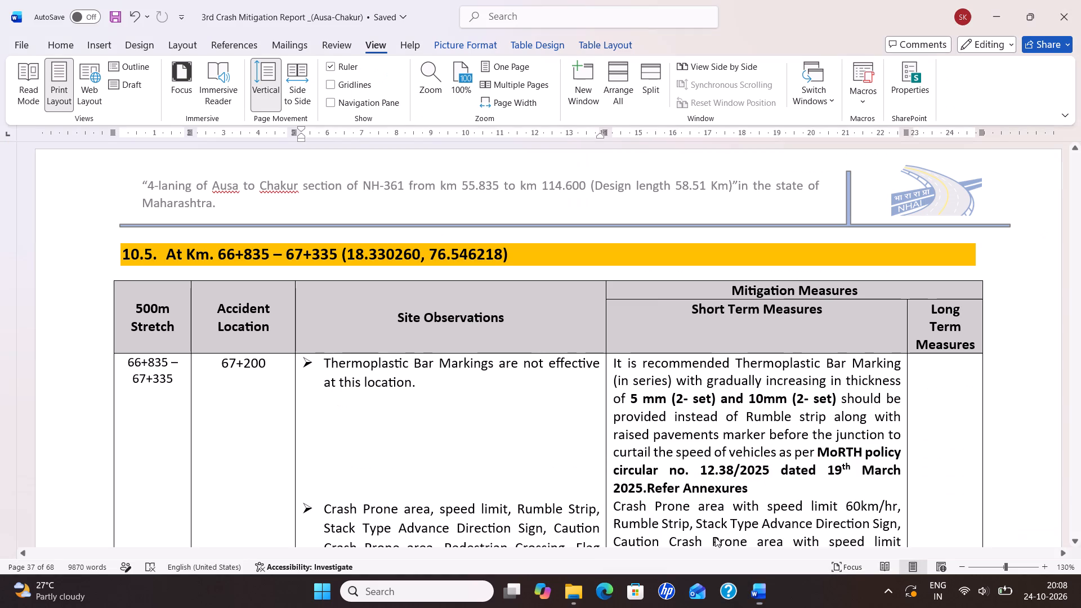
scroll(411, 350, down, 10)
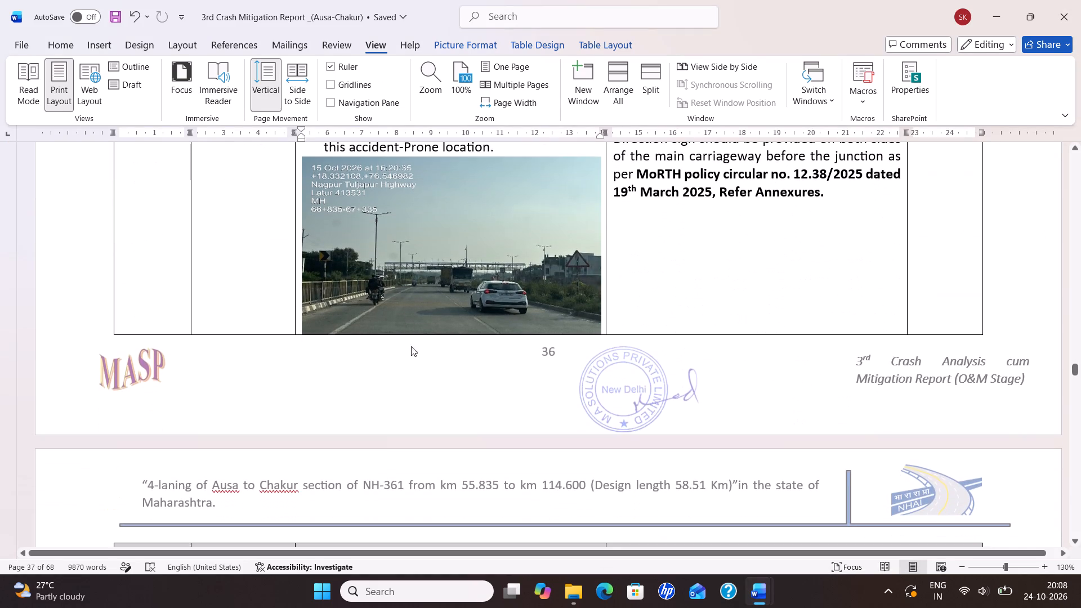
scroll(442, 276, down, 7)
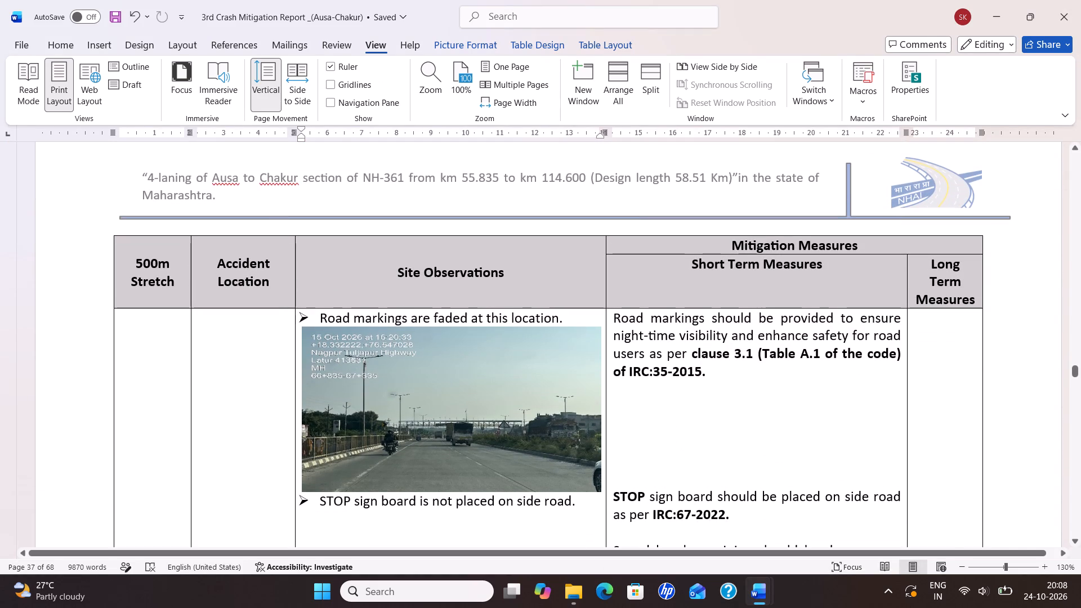
scroll(506, 359, down, 4)
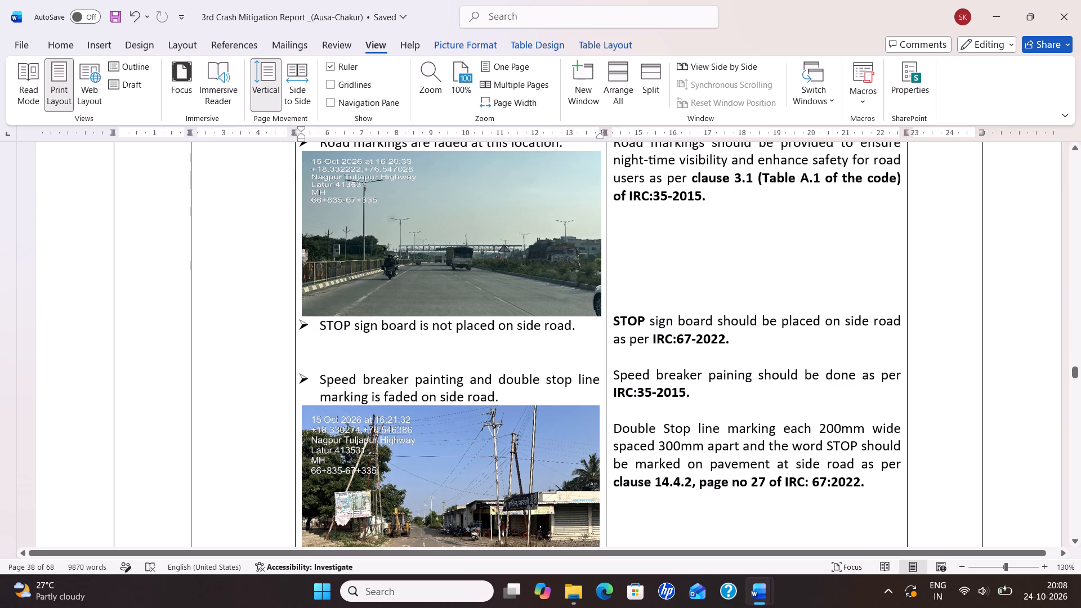
scroll(412, 379, down, 3)
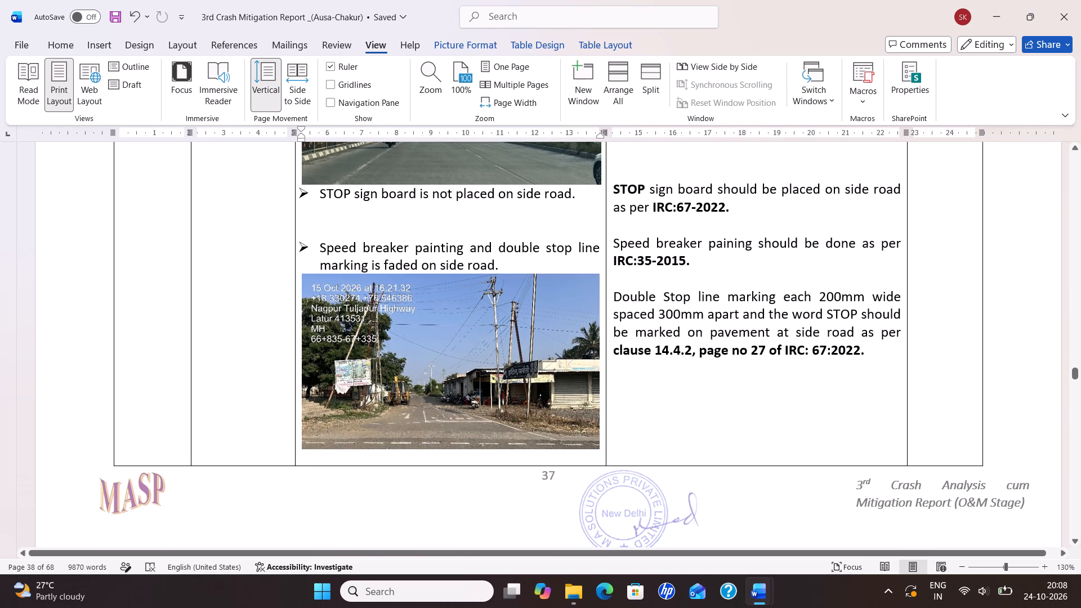
scroll(424, 357, down, 4)
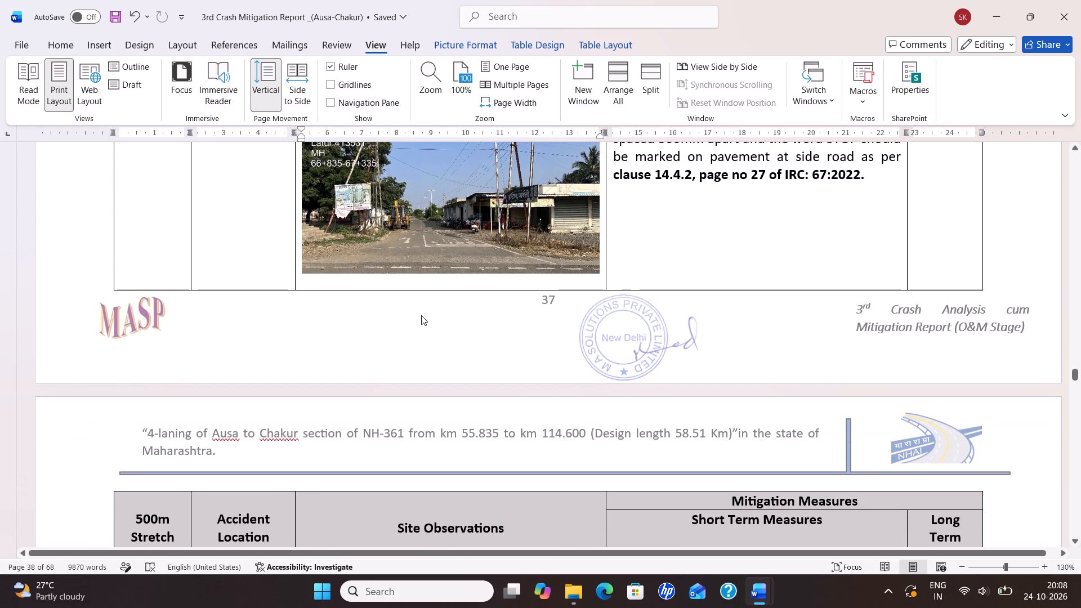
scroll(421, 315, down, 8)
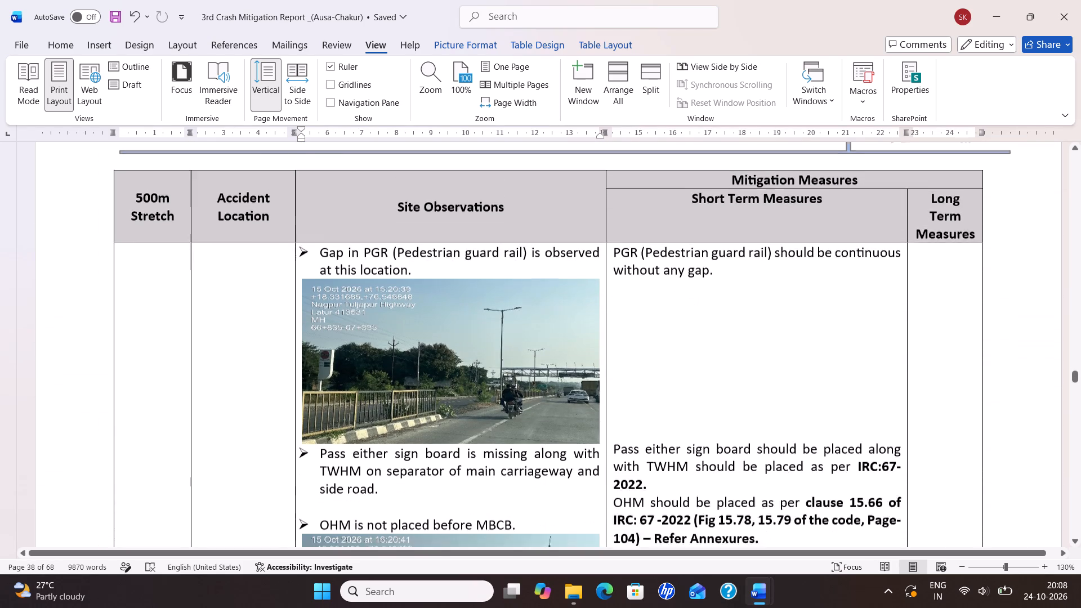
scroll(419, 323, down, 7)
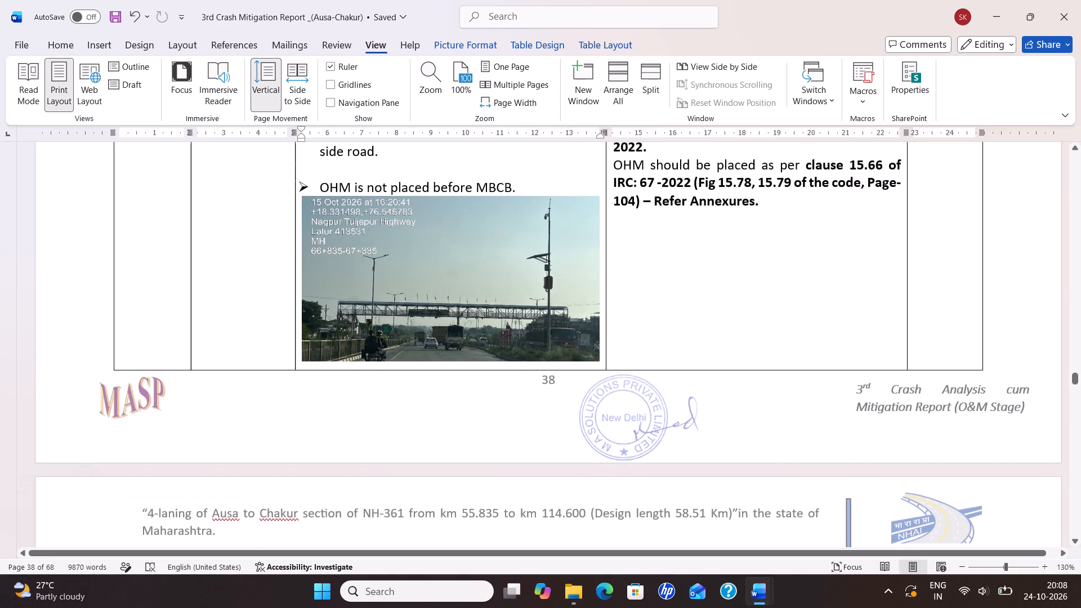
scroll(440, 280, down, 5)
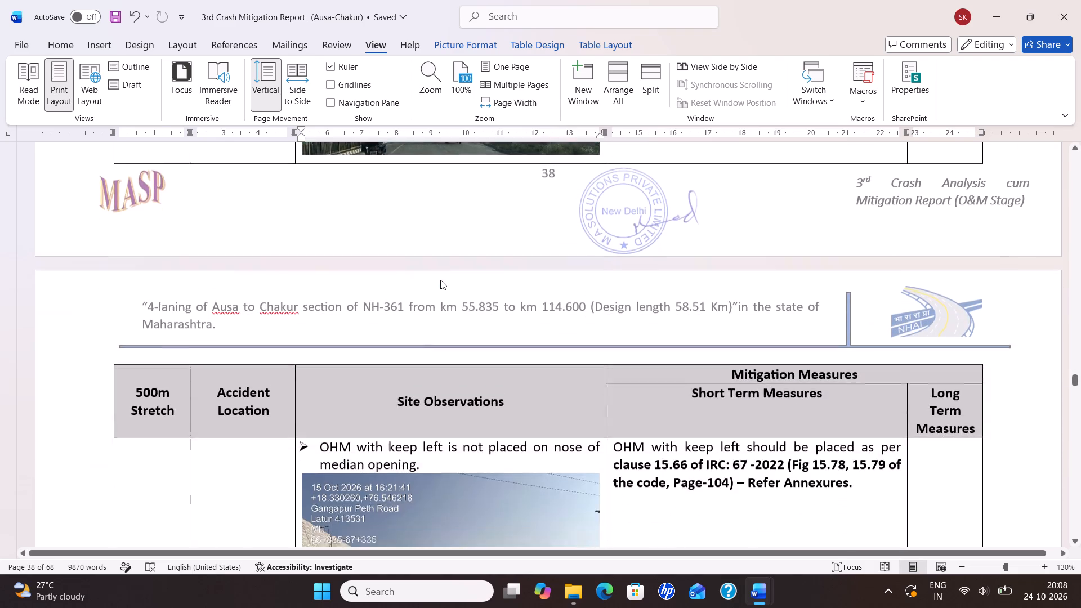
scroll(440, 281, down, 4)
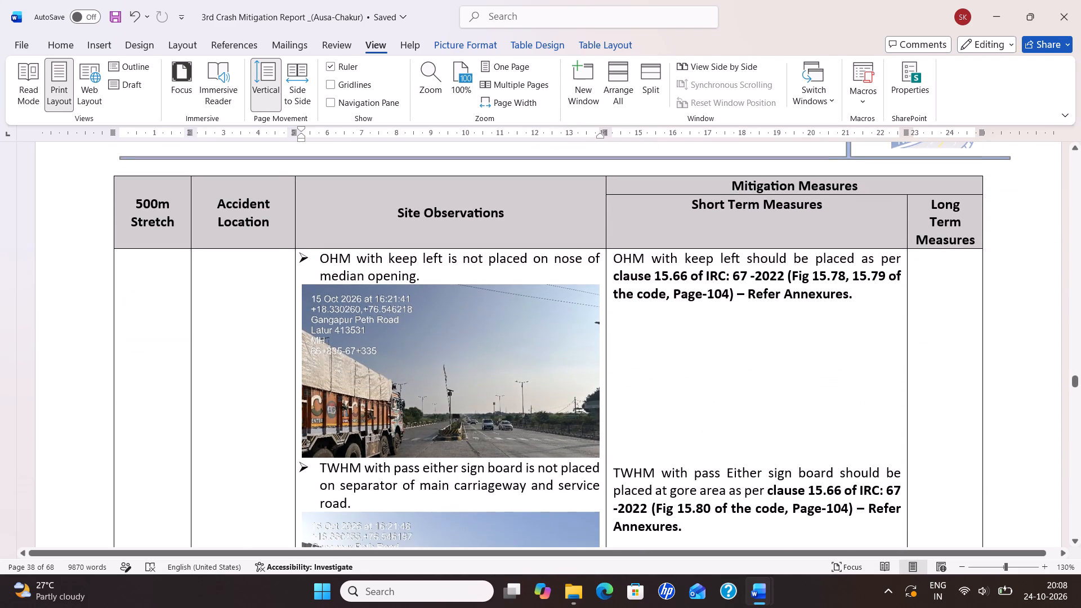
scroll(440, 284, down, 5)
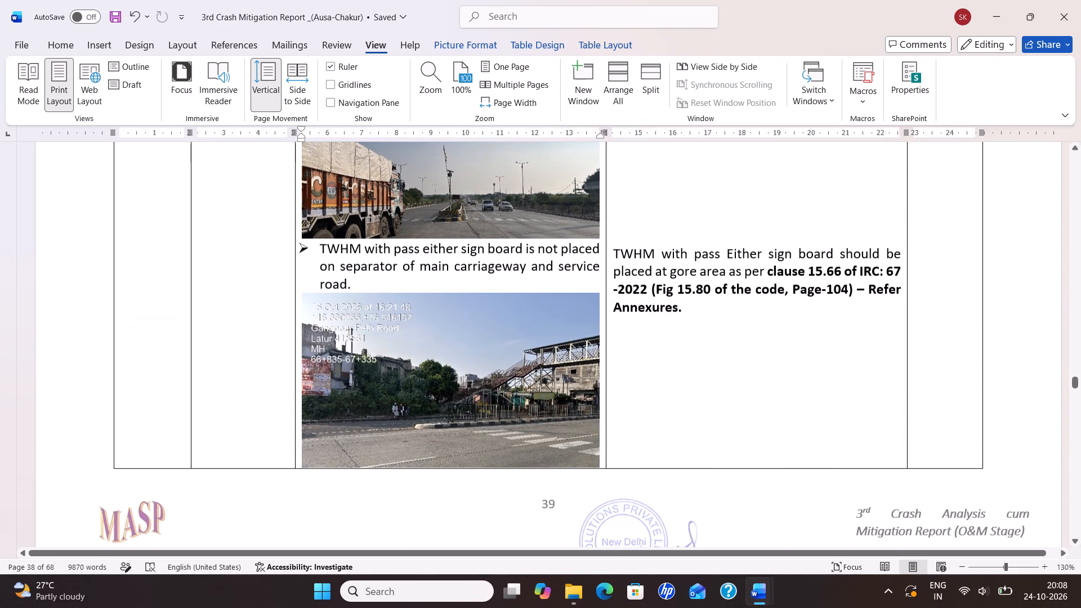
scroll(440, 284, down, 1)
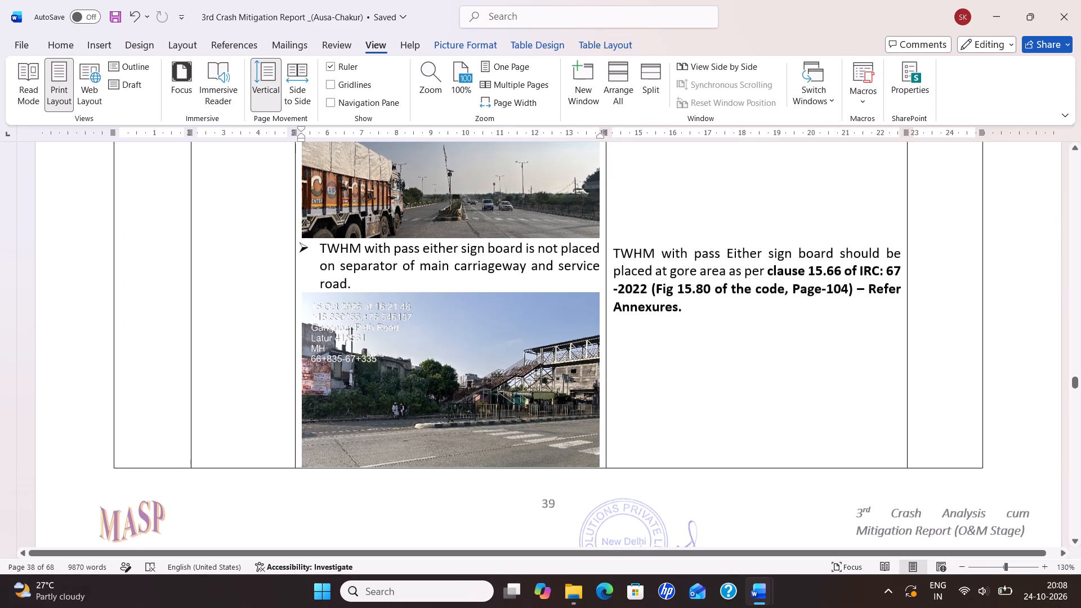
scroll(440, 284, down, 2)
scroll(440, 284, up, 2)
scroll(440, 283, down, 8)
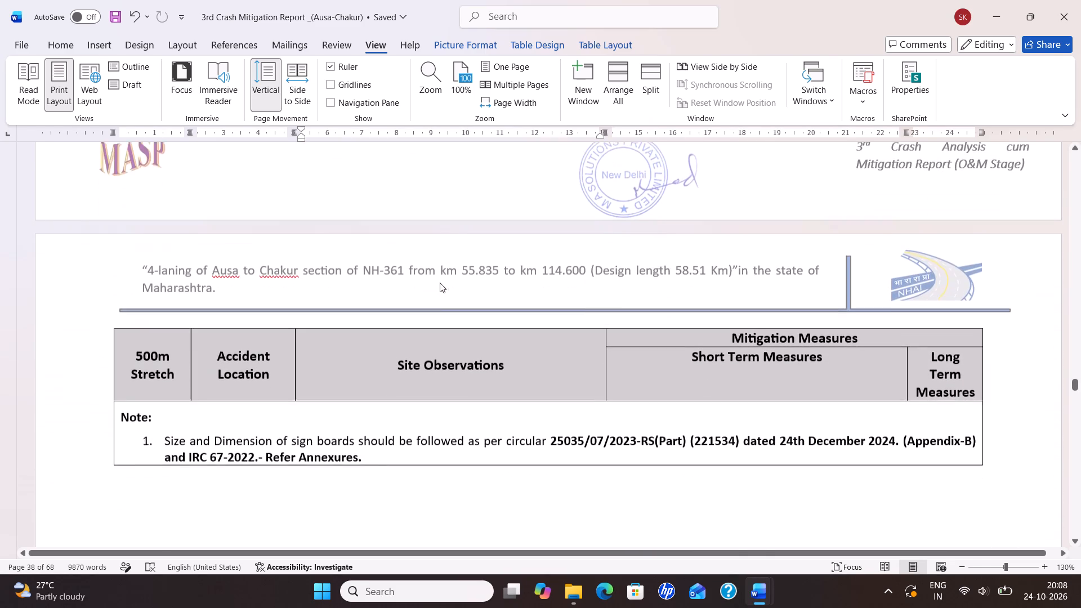
scroll(440, 283, up, 5)
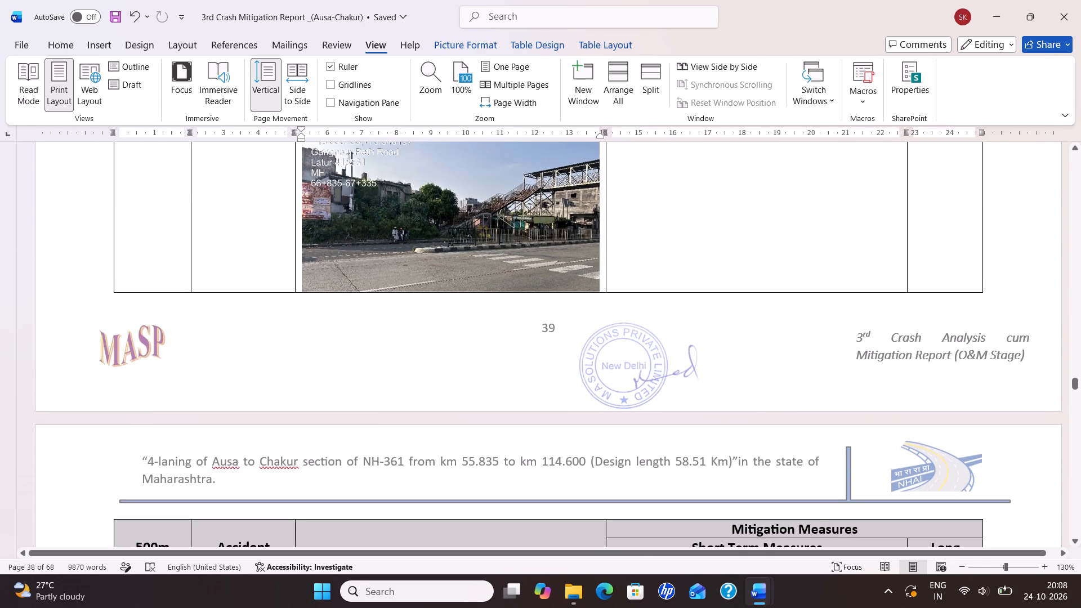
Return to the 4th Road Safety Audit Report and compare the rest of entry 5.7.10, up to entry 5.7.11, with section 10.5.
key(alt+Tab)
scroll(455, 315, down, 11)
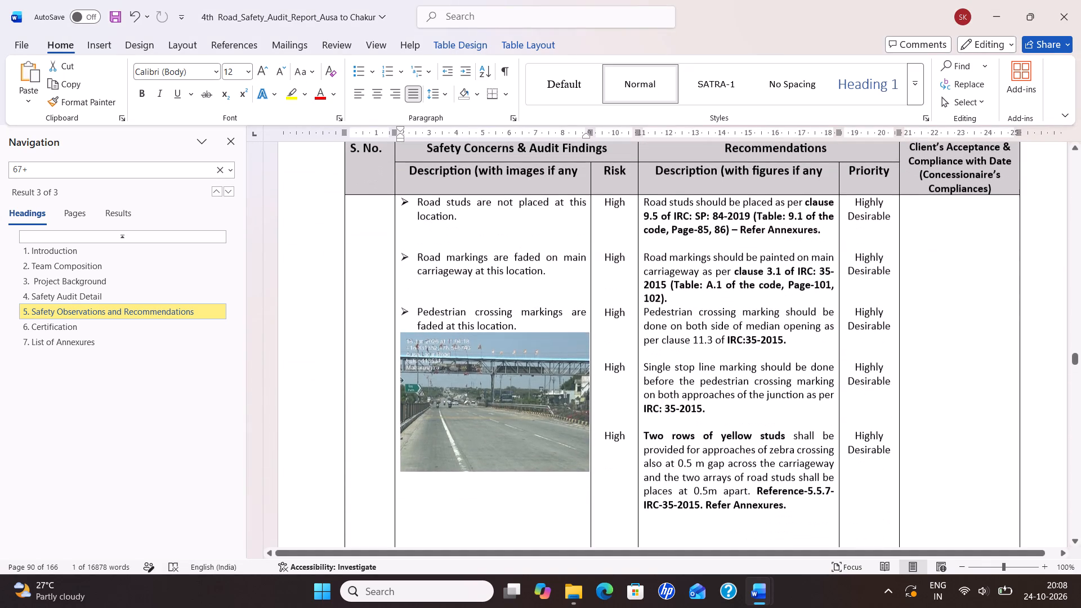
scroll(456, 315, down, 3)
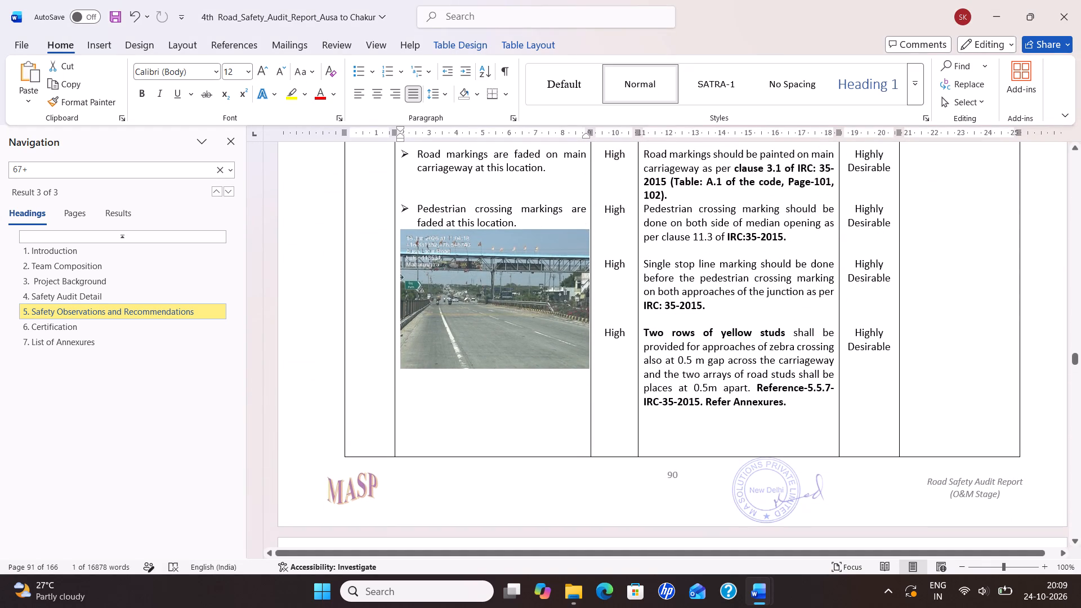
scroll(625, 284, down, 18)
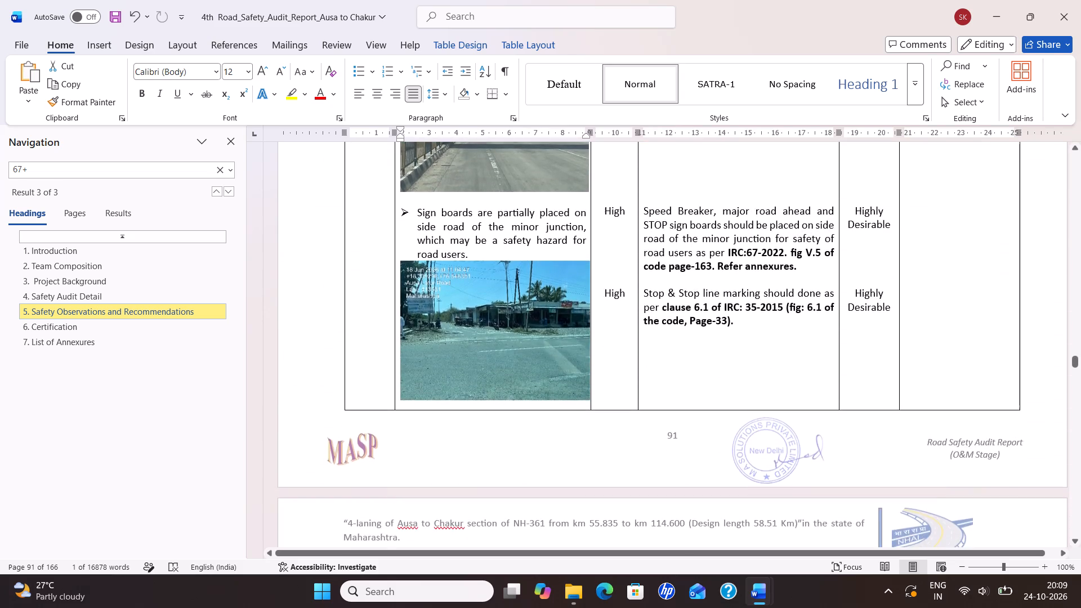
scroll(615, 285, down, 13)
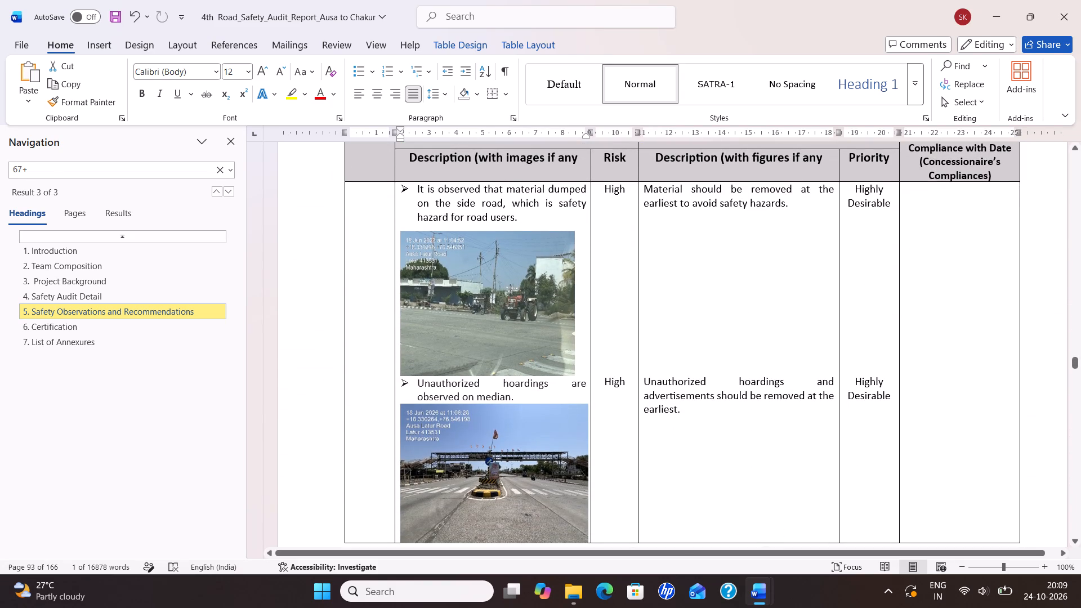
scroll(548, 277, down, 4)
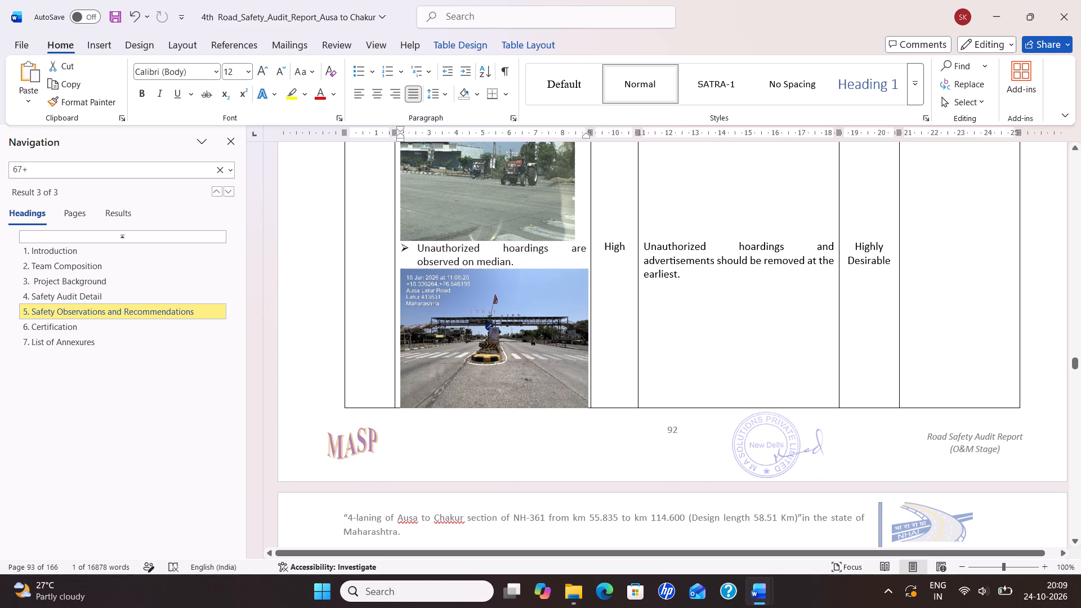
scroll(540, 275, down, 9)
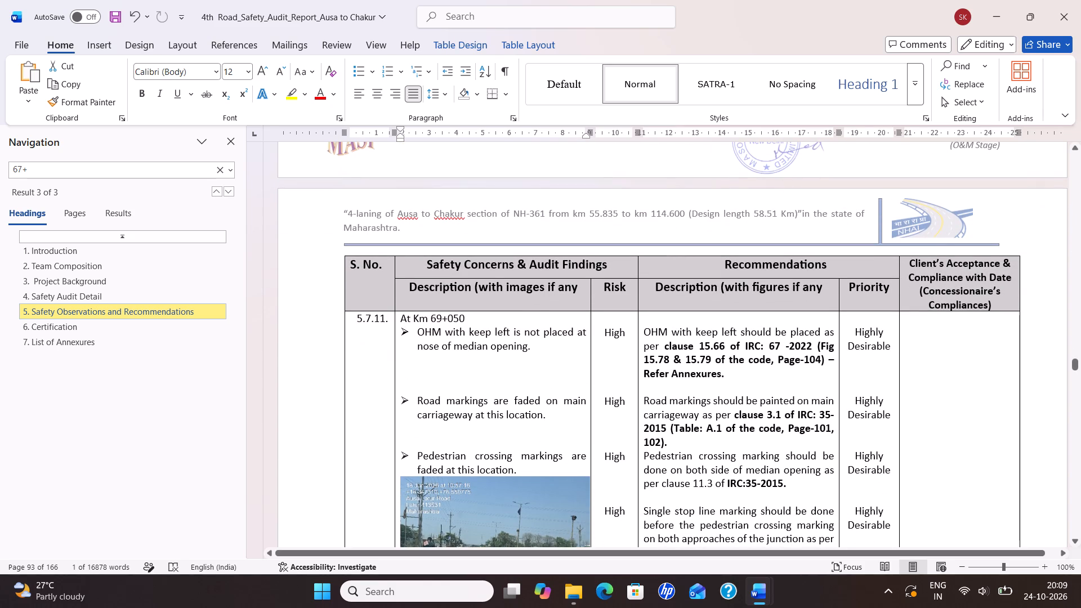
click(767, 592)
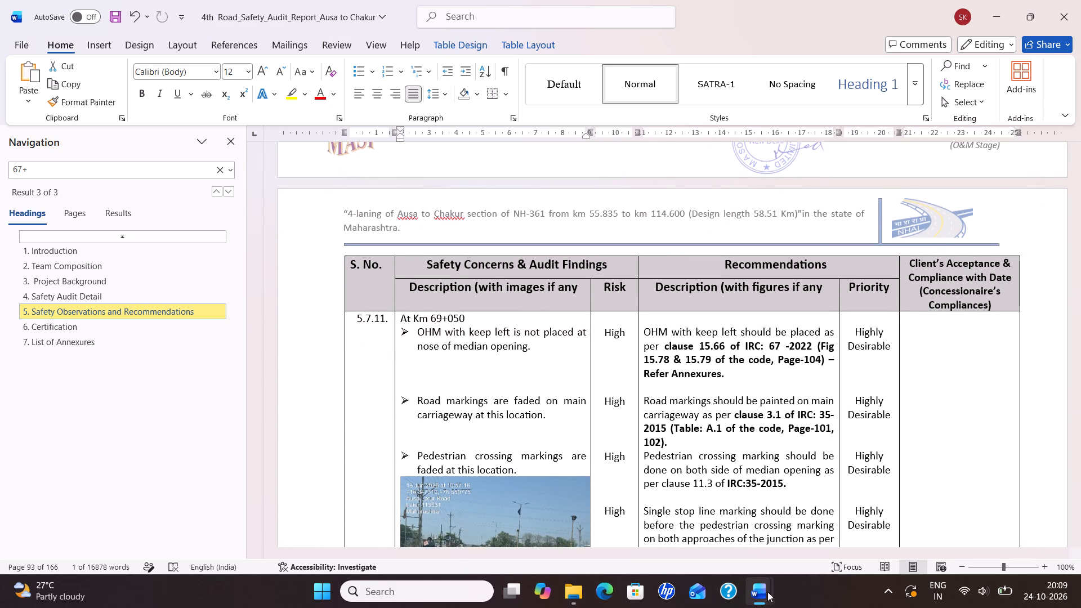
Switch to the 3rd Crash Mitigation Report and review section 10.6's observations, photos and short-term measures, from the thermoplastic bar markings to the informatory sign boards.
click(709, 544)
scroll(514, 322, up, 2)
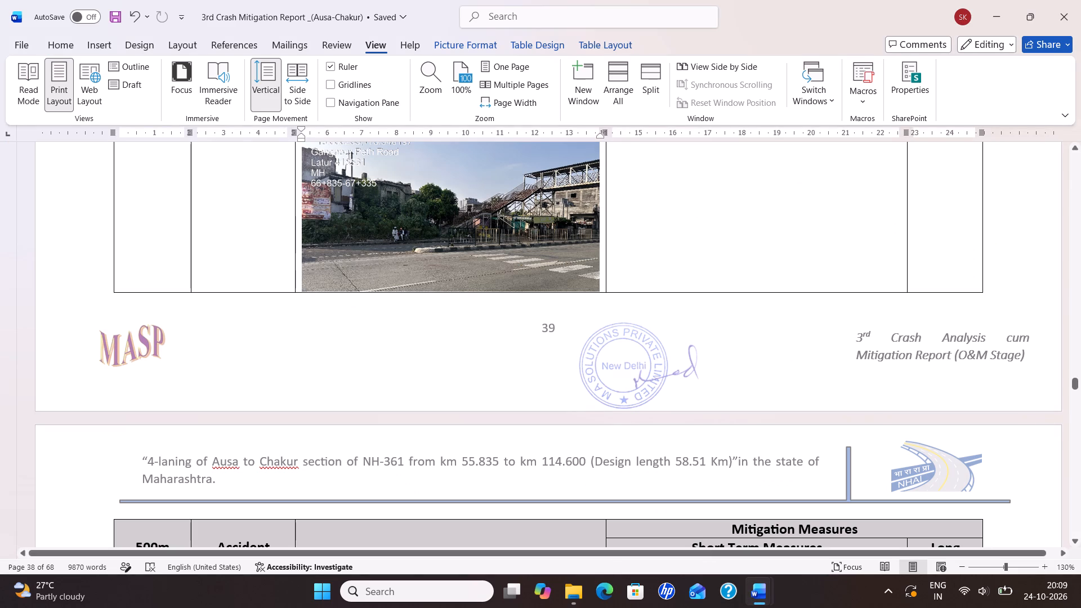
scroll(514, 322, up, 5)
scroll(514, 325, down, 18)
scroll(514, 326, down, 10)
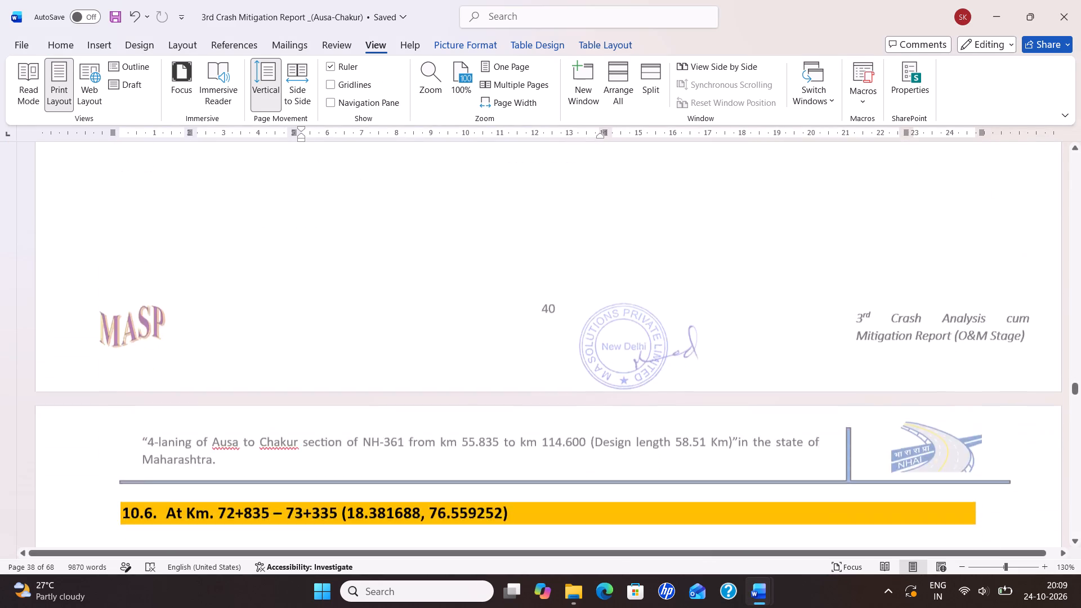
scroll(514, 326, down, 7)
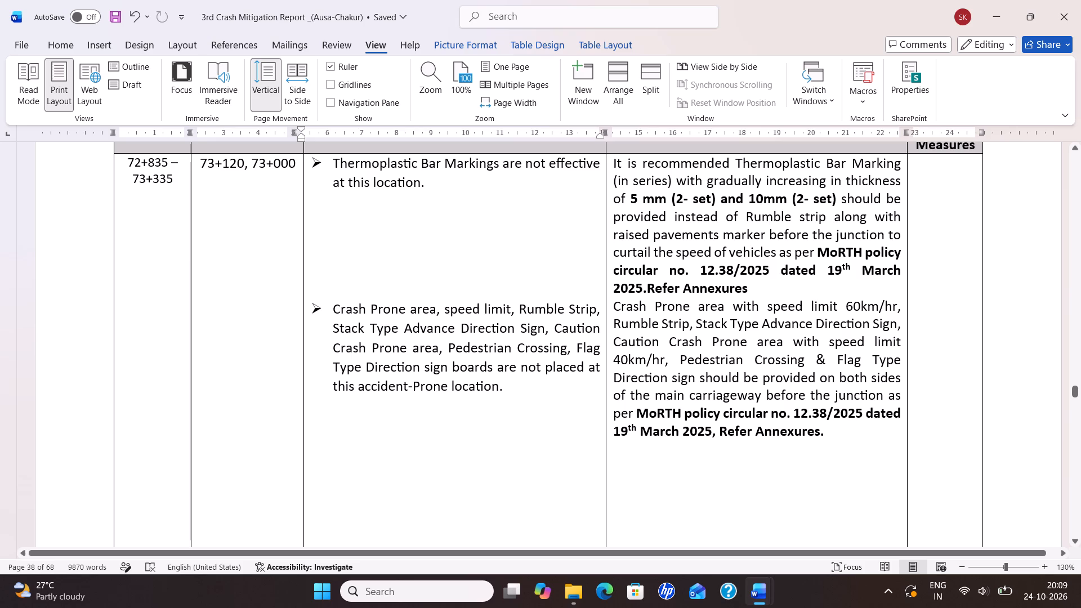
scroll(405, 223, down, 16)
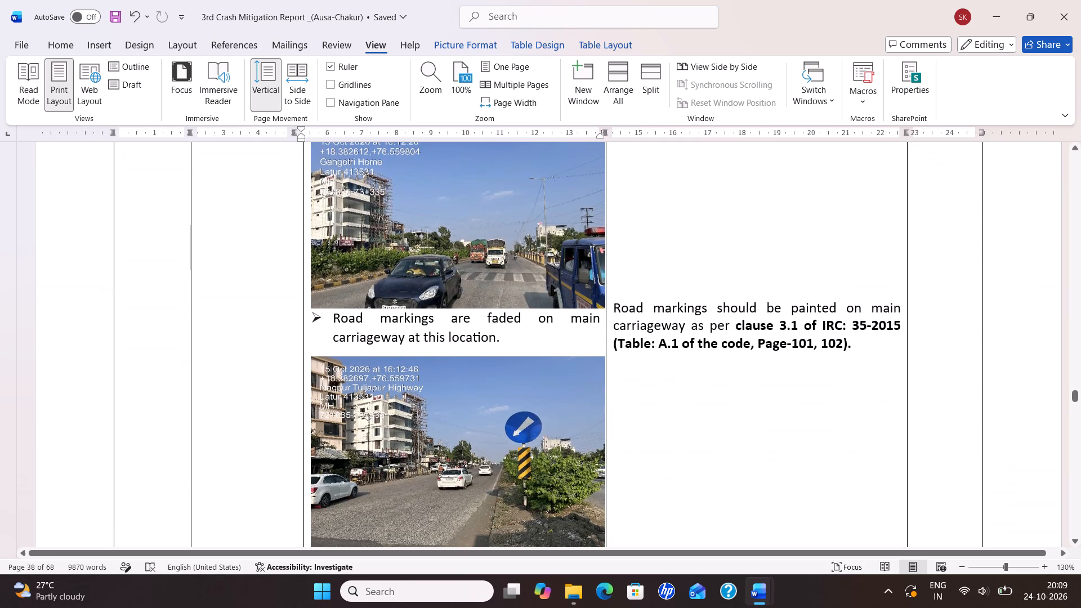
scroll(415, 234, down, 6)
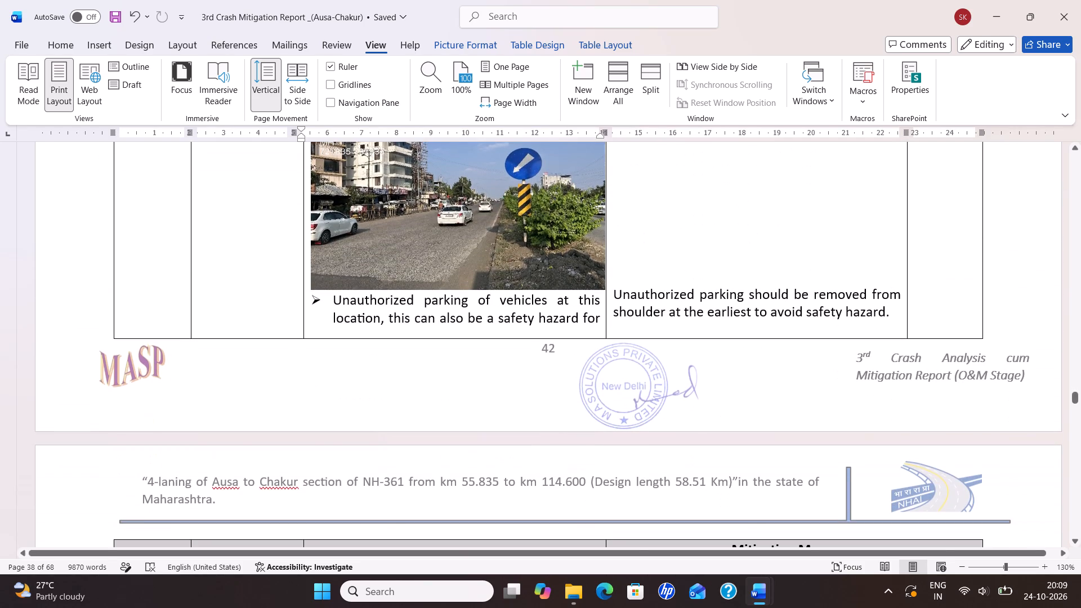
scroll(416, 235, down, 3)
scroll(417, 236, up, 6)
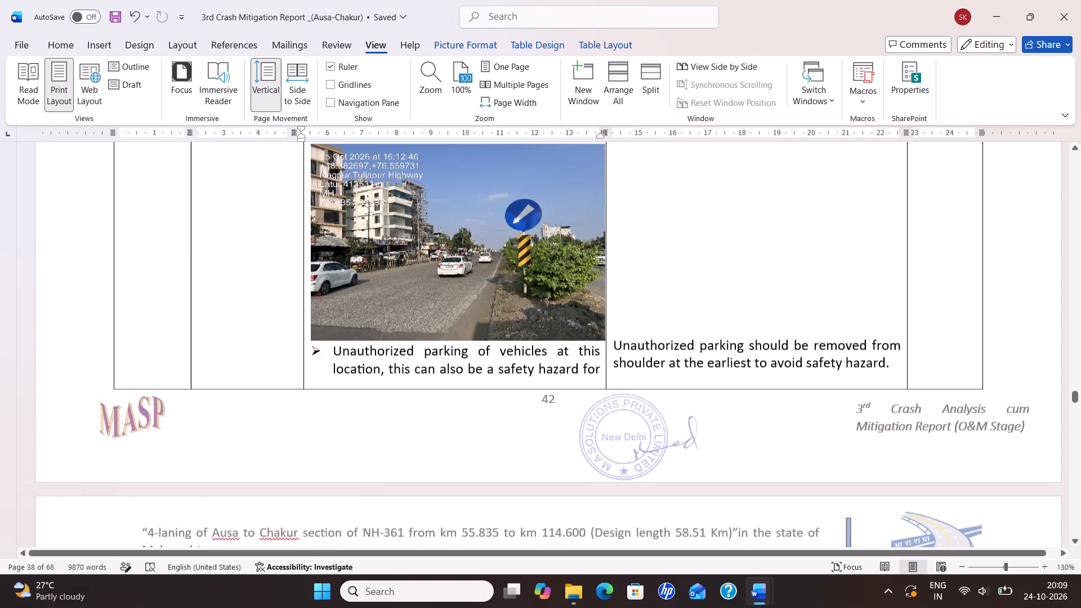
scroll(417, 236, up, 1)
scroll(417, 236, down, 3)
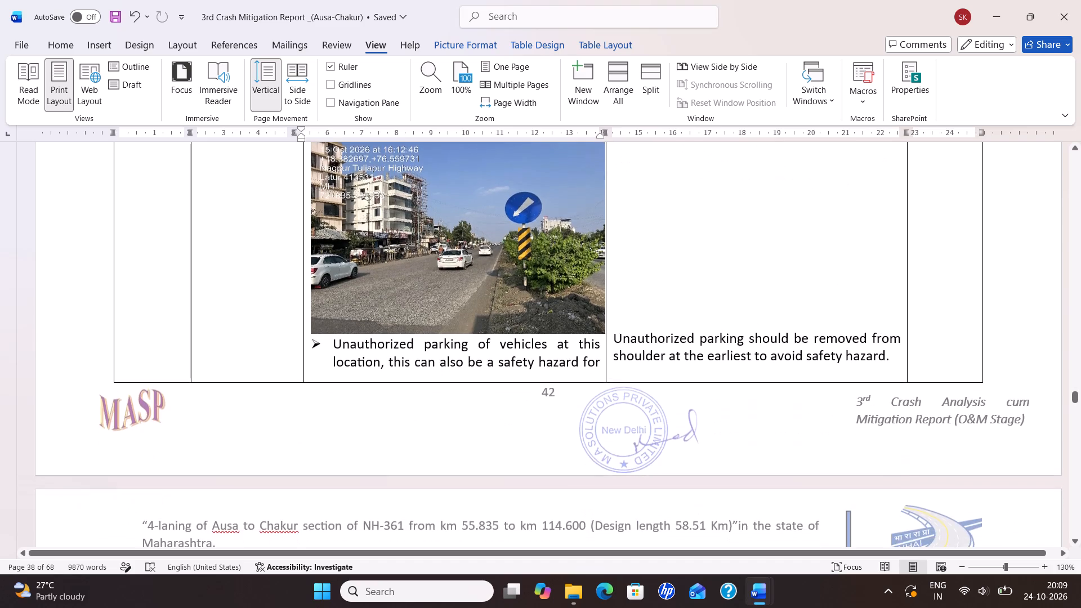
scroll(417, 236, down, 12)
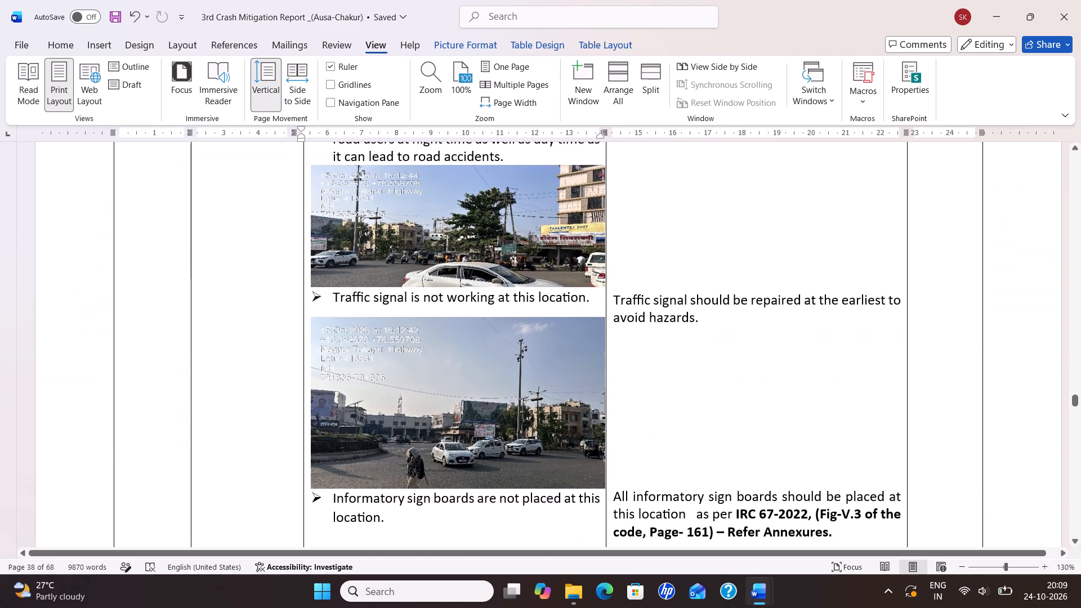
scroll(417, 236, down, 3)
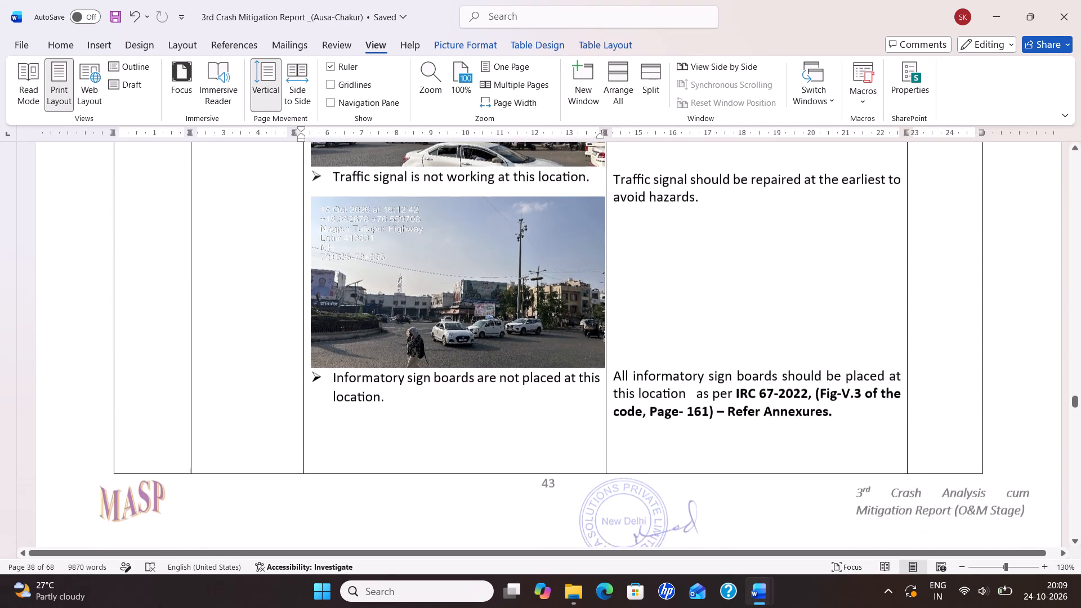
Review the rest of section 10.6, from the road studs and kerb painting to the median opening observation and the closing note.
scroll(417, 236, down, 3)
scroll(417, 236, up, 5)
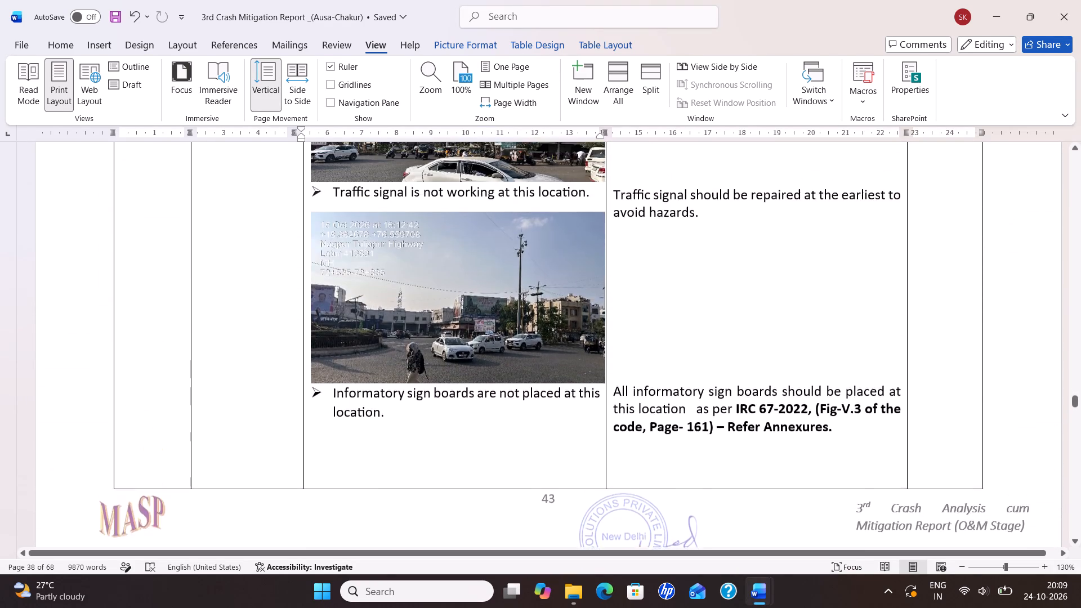
scroll(417, 236, up, 1)
scroll(417, 236, down, 14)
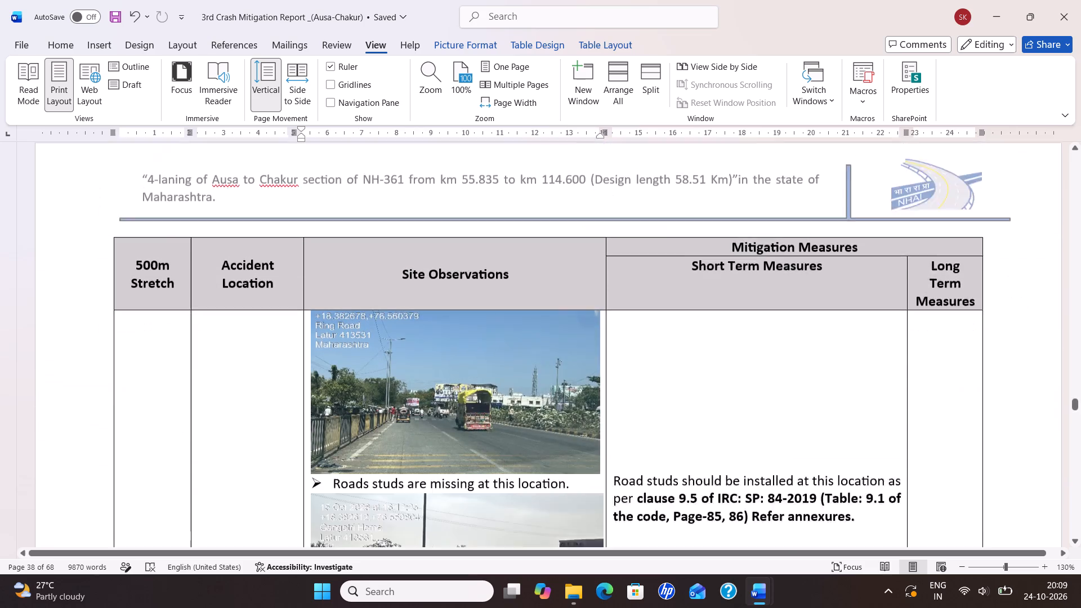
scroll(418, 236, down, 8)
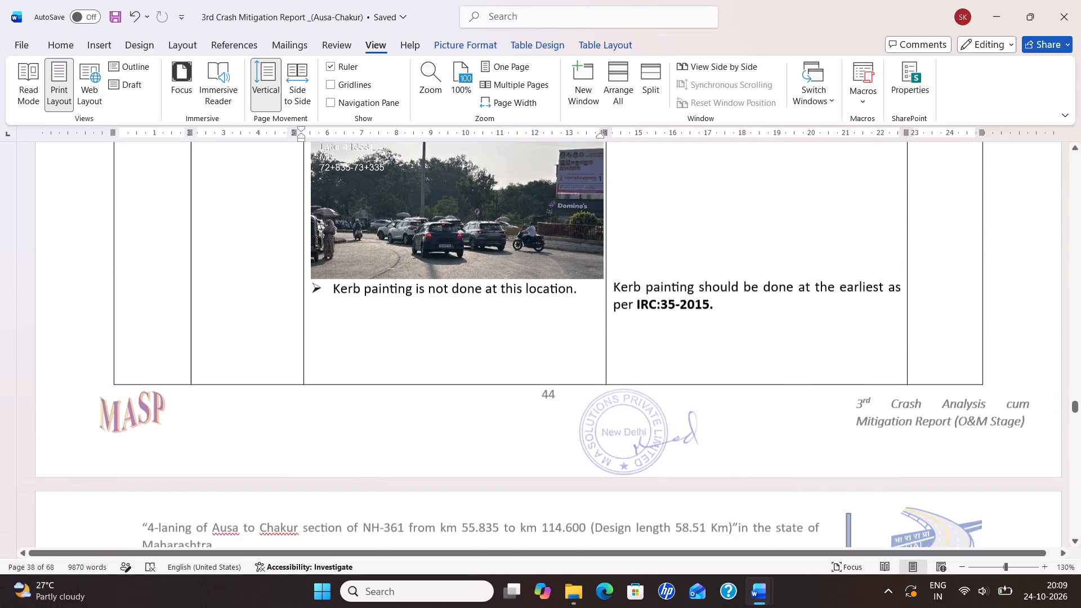
scroll(418, 236, down, 12)
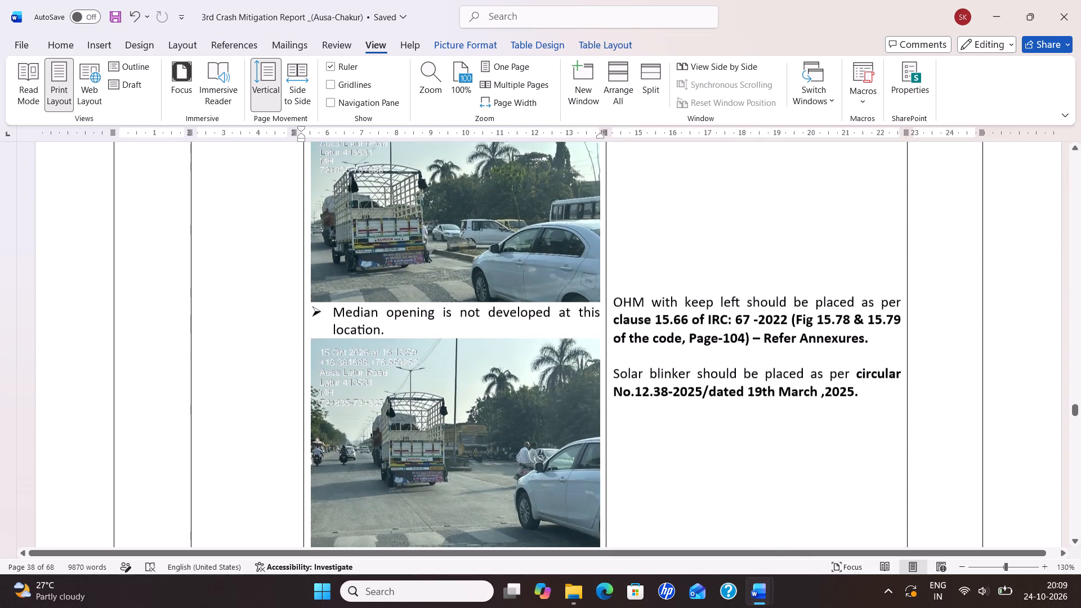
scroll(418, 236, down, 8)
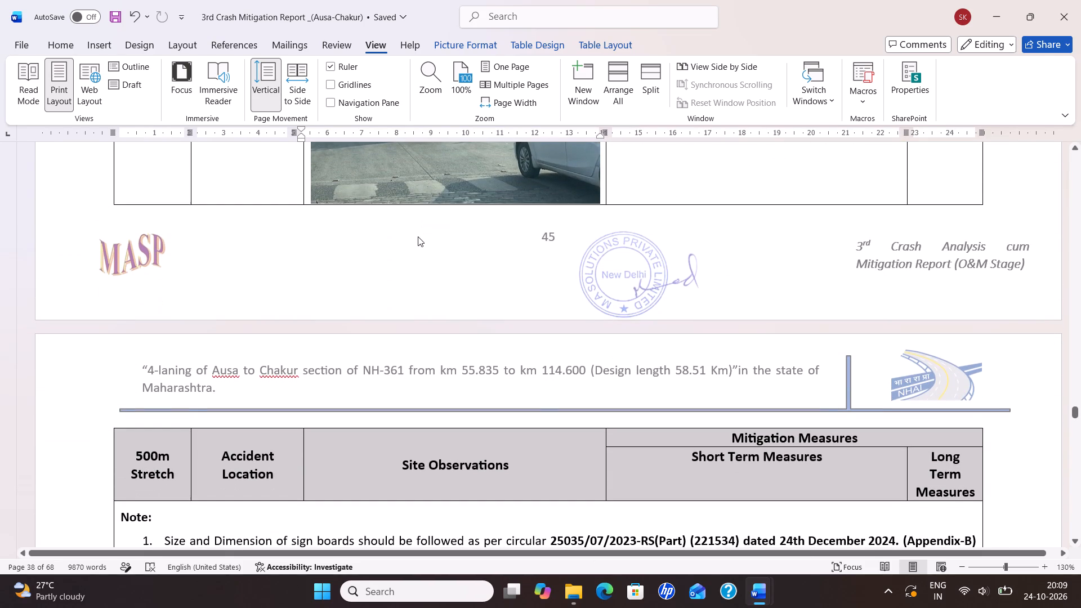
scroll(418, 236, down, 5)
scroll(418, 236, up, 7)
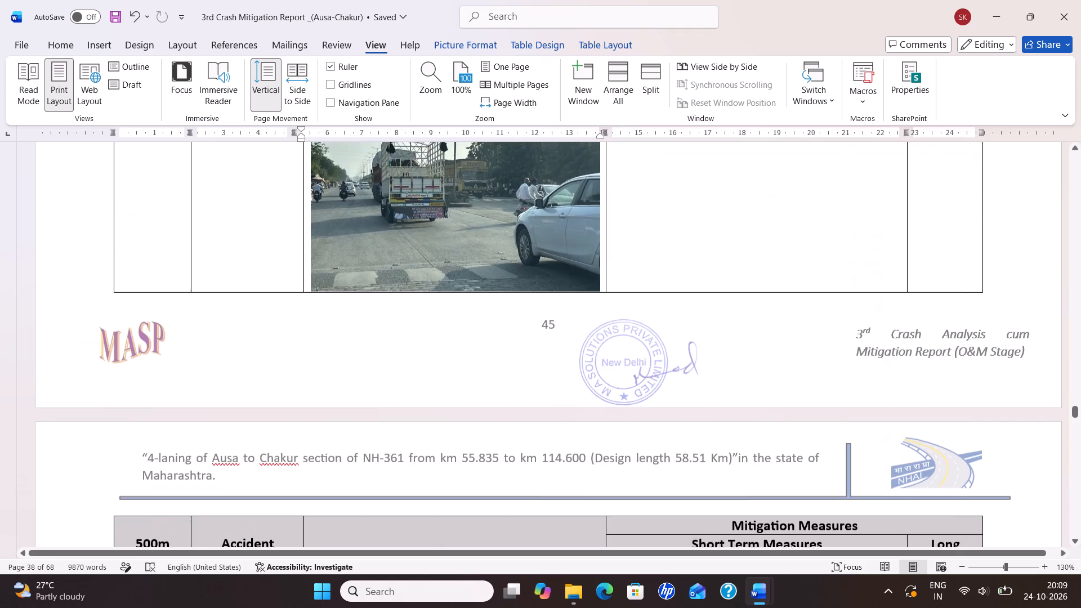
scroll(418, 236, up, 7)
Insert a blank line above the "OHM with keep left" recommendation in section 10.6's short-term measures.
click(681, 273)
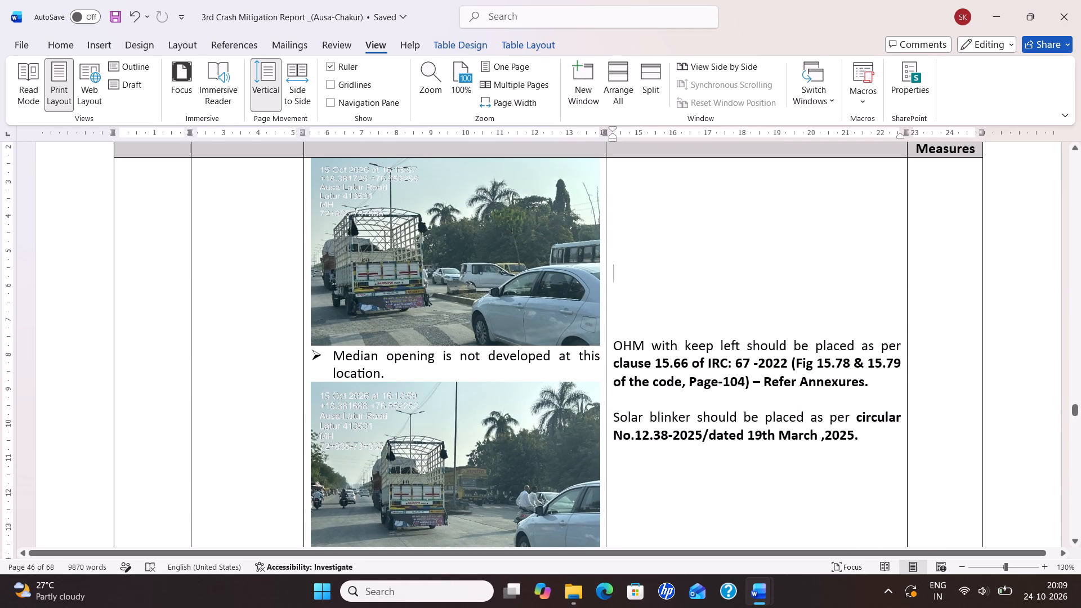
click(710, 290)
key(Return)
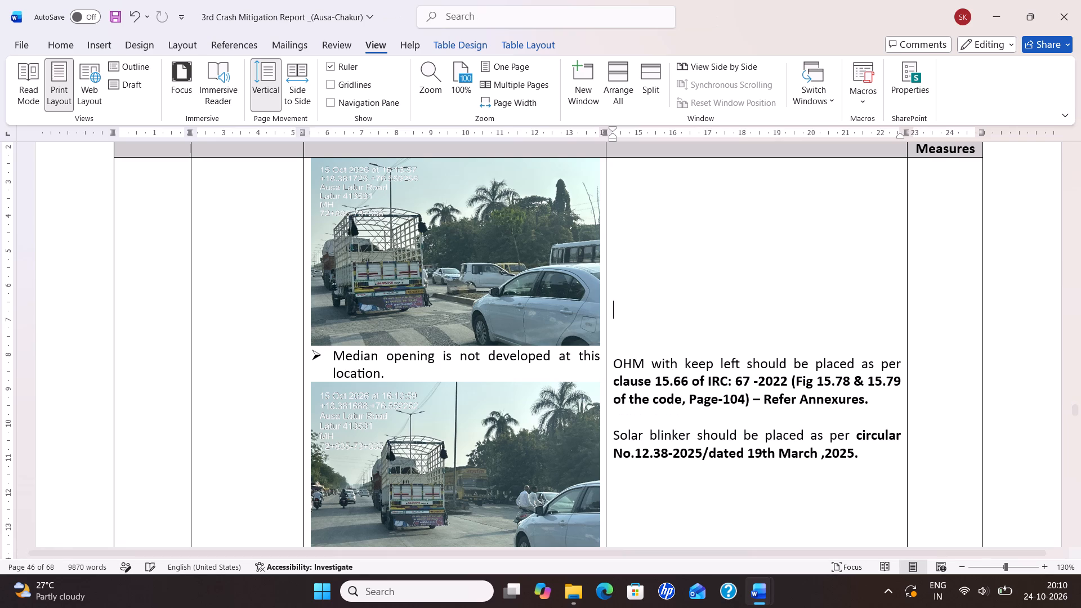
Enlarge the photo above the "Median opening is not developed" observation slightly in height and width to fill the Site Observations column.
click(467, 299)
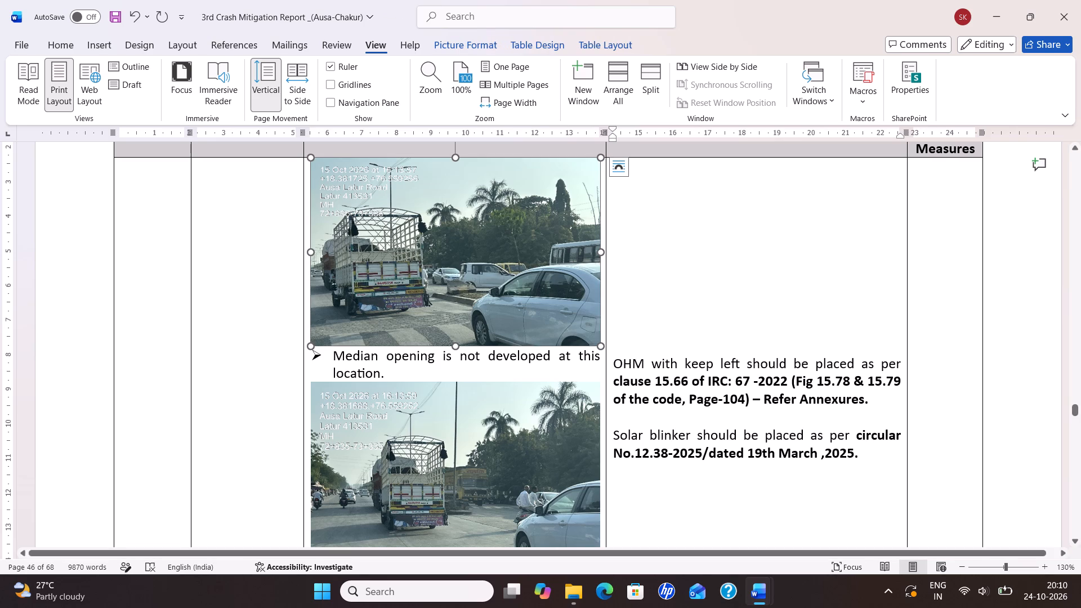
drag(455, 348, 457, 356)
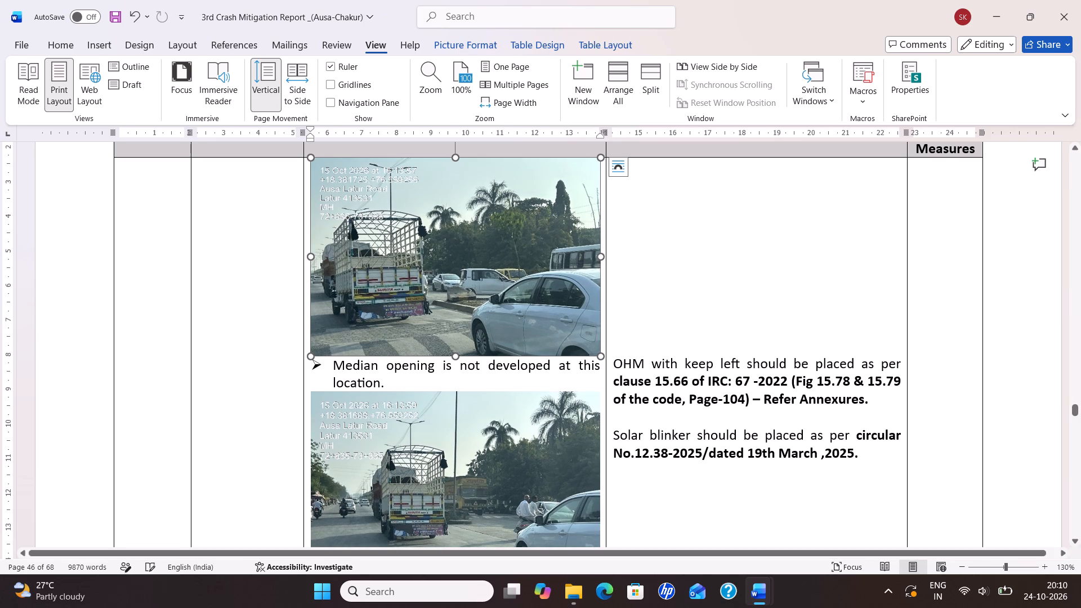
drag(600, 257, 605, 258)
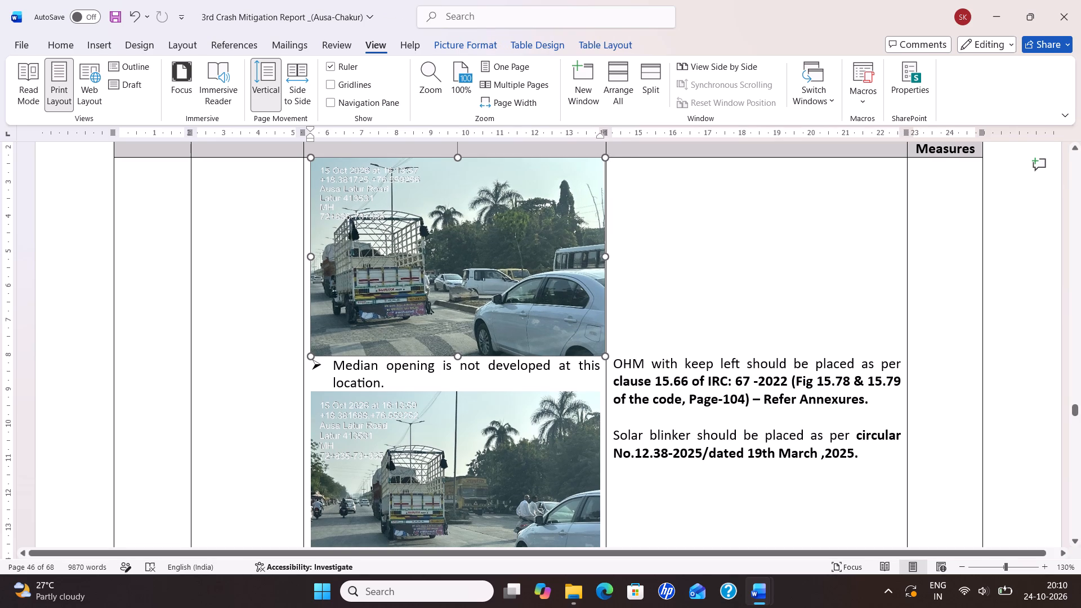
drag(605, 258, 605, 260)
Check the page layout from the end of section 10.6 through its closing note to the start of section 11, Annexures.
scroll(646, 333, down, 3)
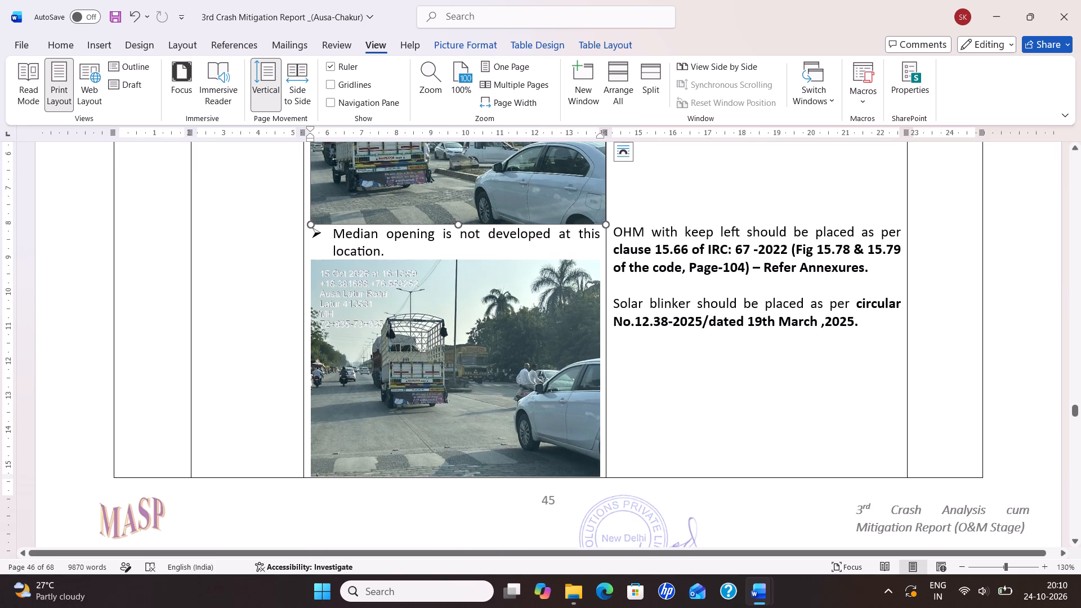
scroll(633, 282, down, 11)
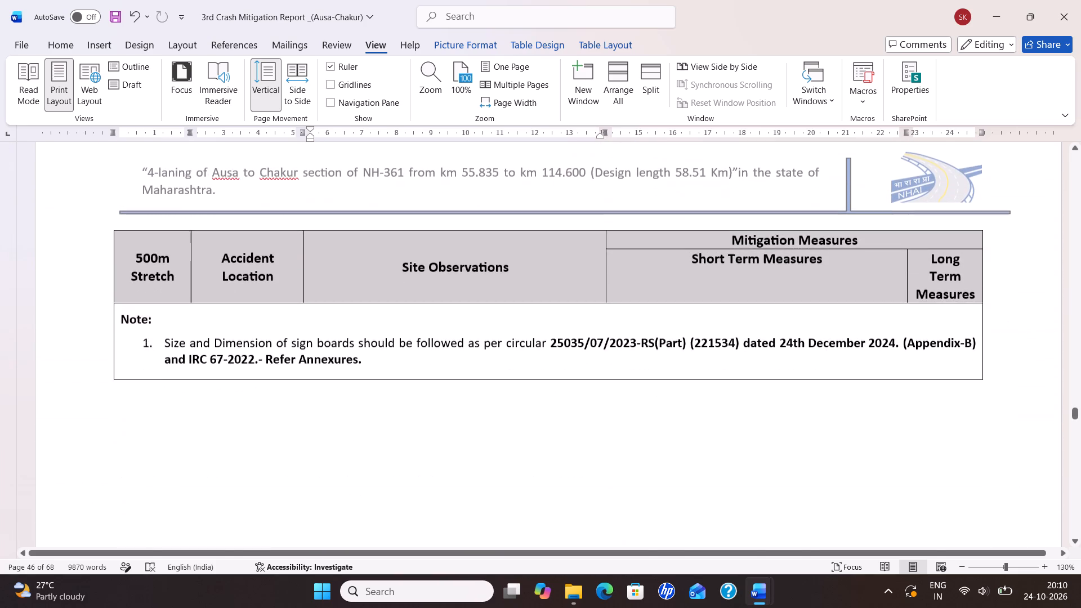
scroll(450, 322, up, 10)
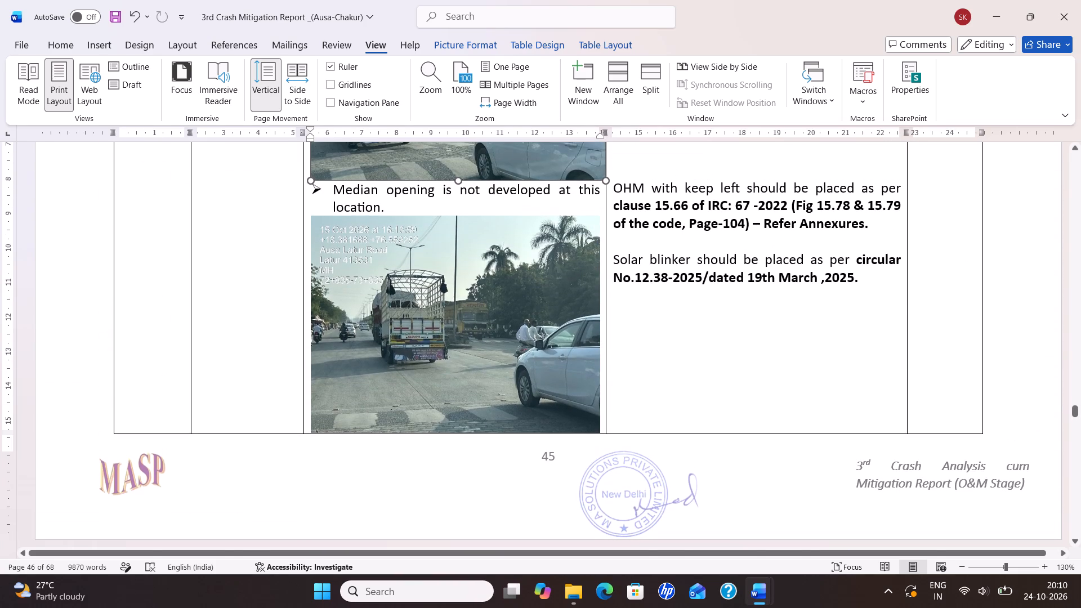
scroll(448, 321, down, 4)
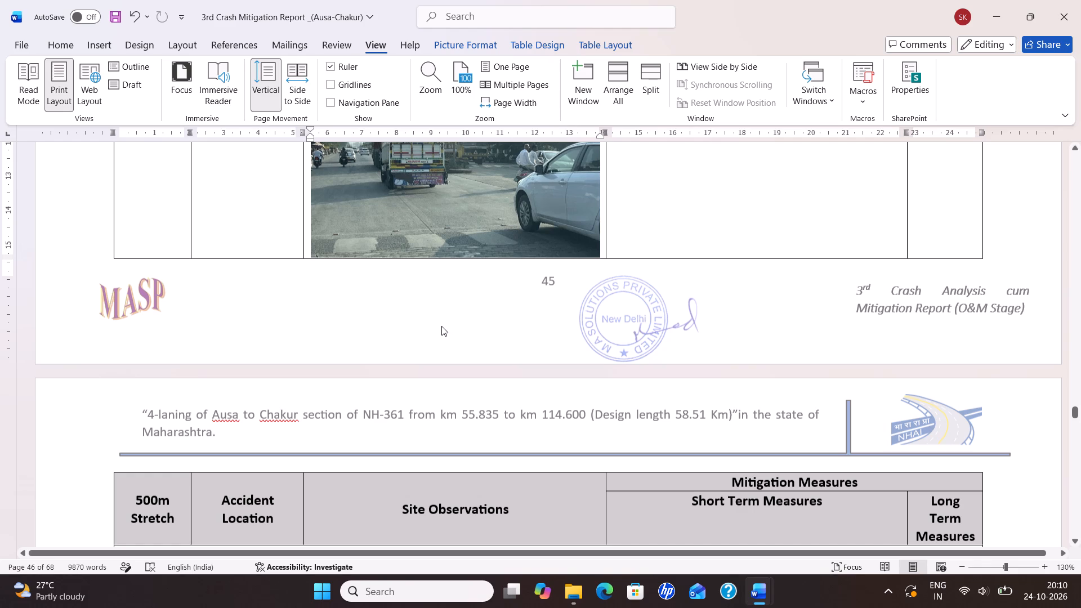
scroll(443, 302, down, 16)
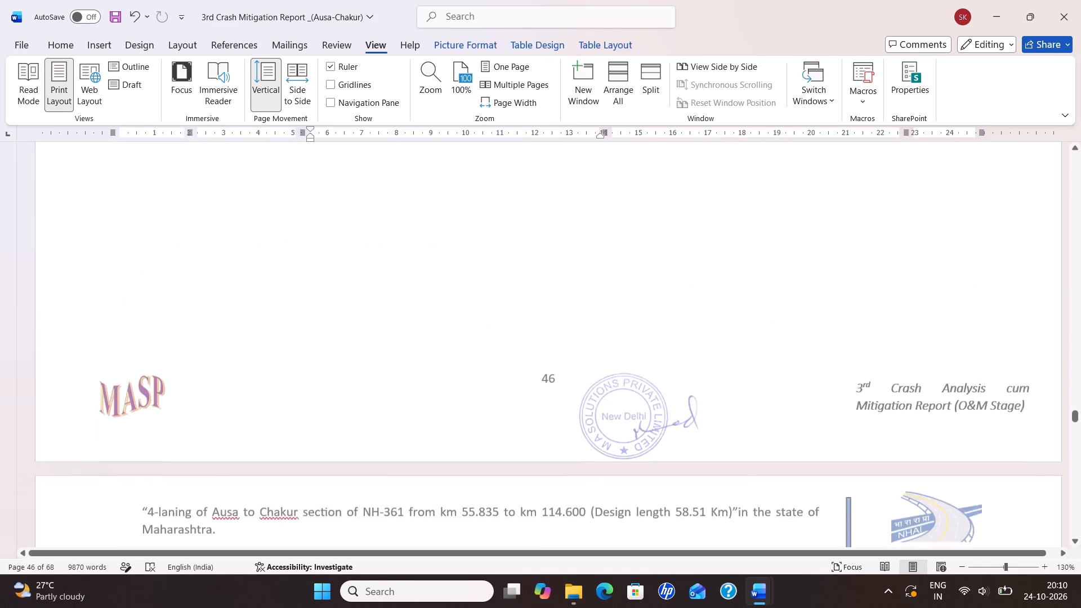
scroll(451, 304, down, 10)
scroll(452, 305, up, 6)
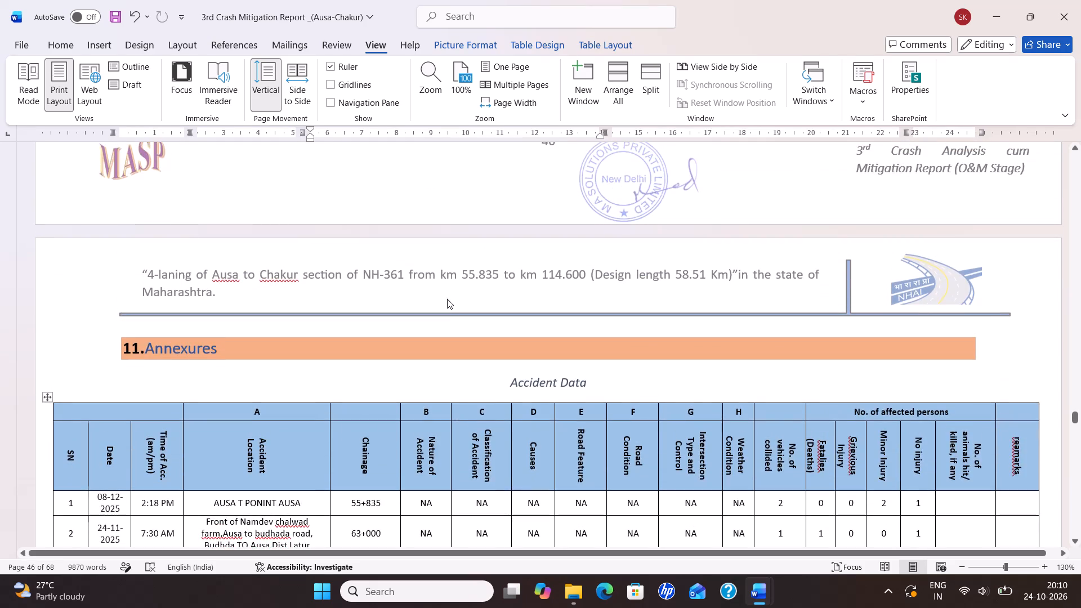
scroll(446, 299, up, 5)
ctrl+scroll(454, 315, down, 4)
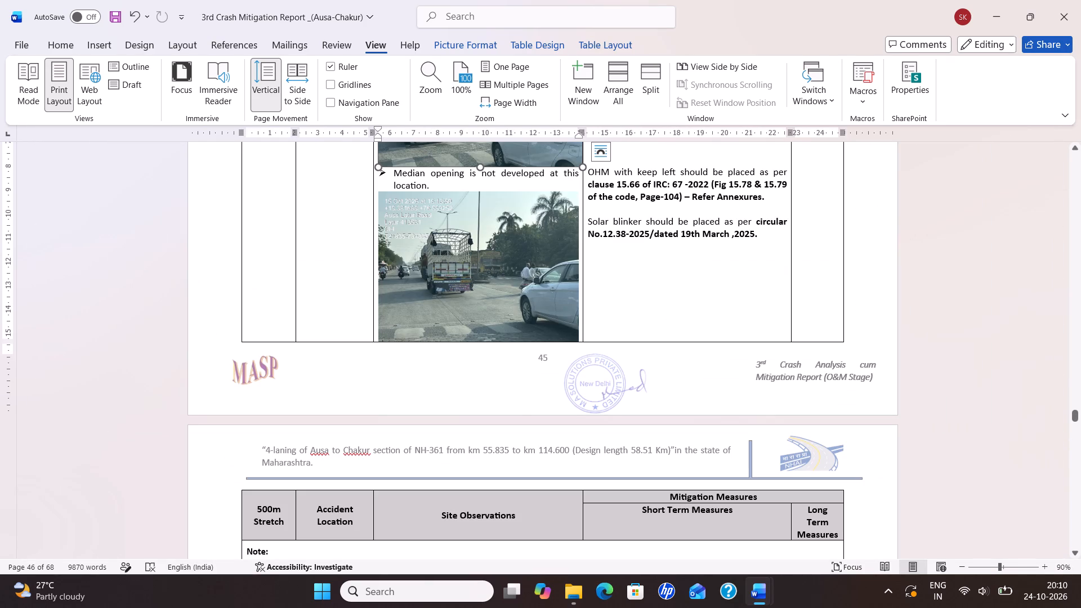
In section 10.2, move the "Thermoplastic Bar Markings are not effective" observation below the "Crash Prone area" sign boards observation.
key(ctrl+f)
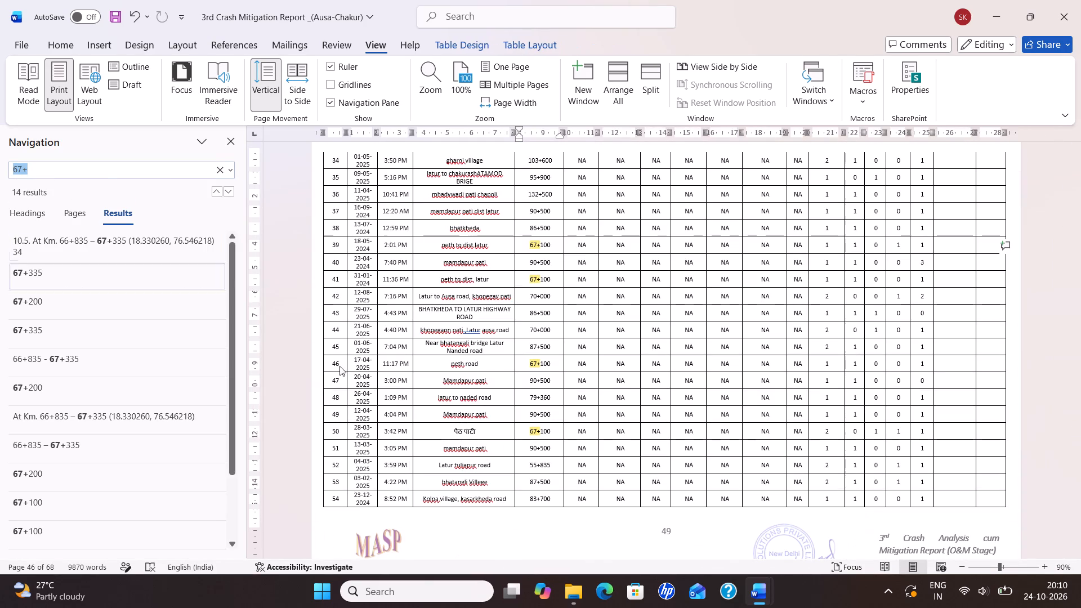
click(30, 217)
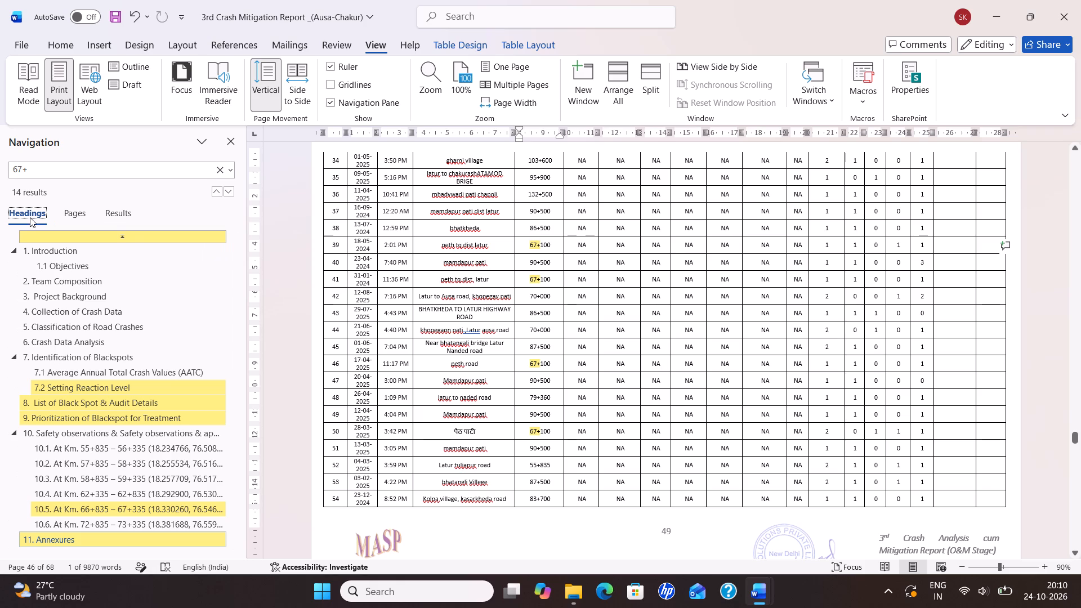
click(30, 217)
click(30, 217)
scroll(126, 337, down, 4)
click(109, 451)
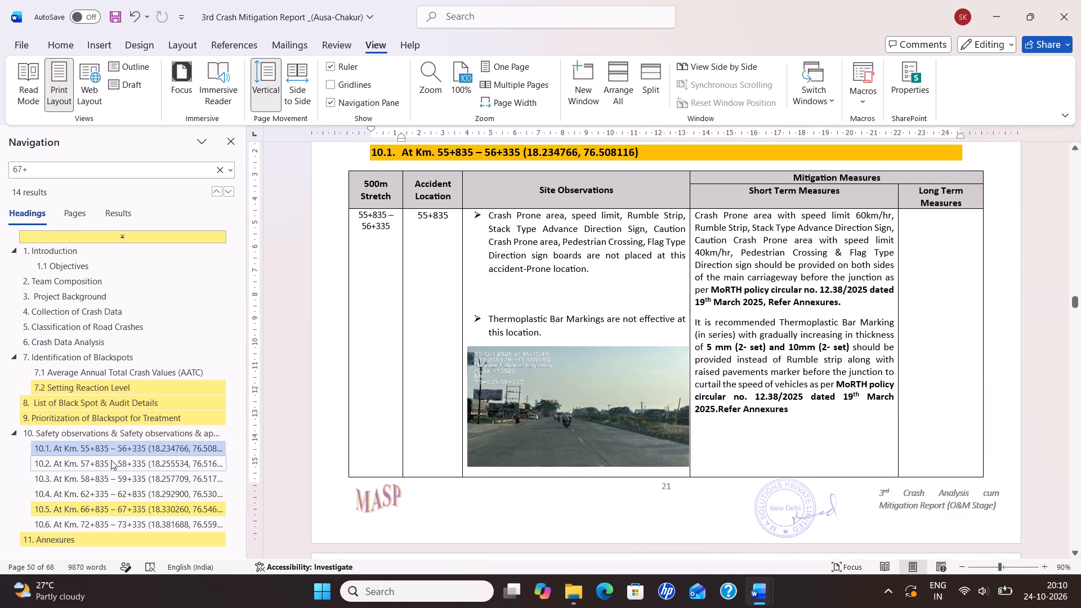
click(112, 467)
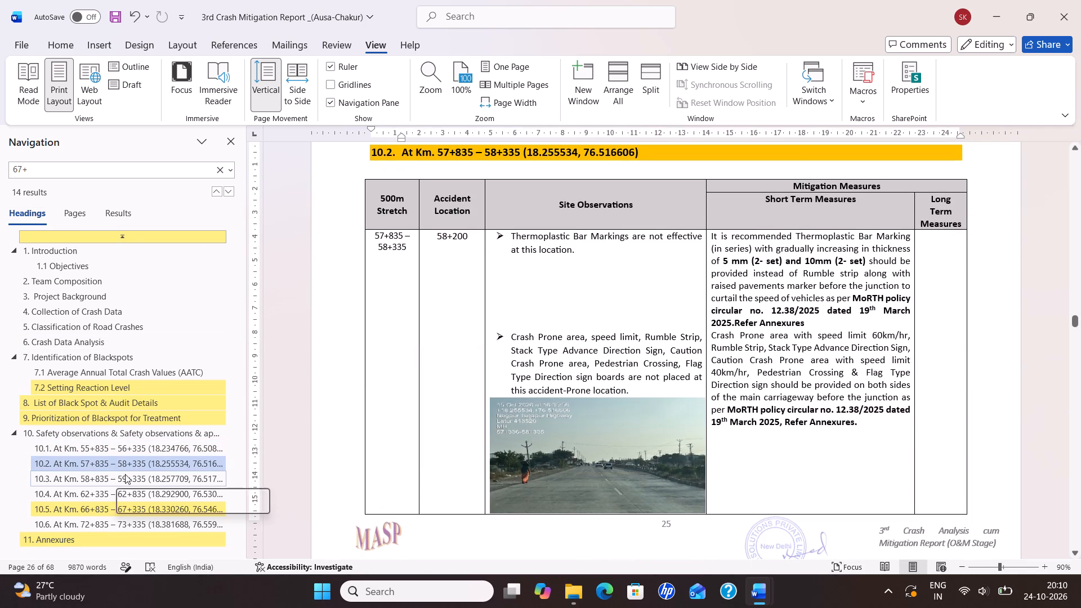
drag(519, 238, 557, 253)
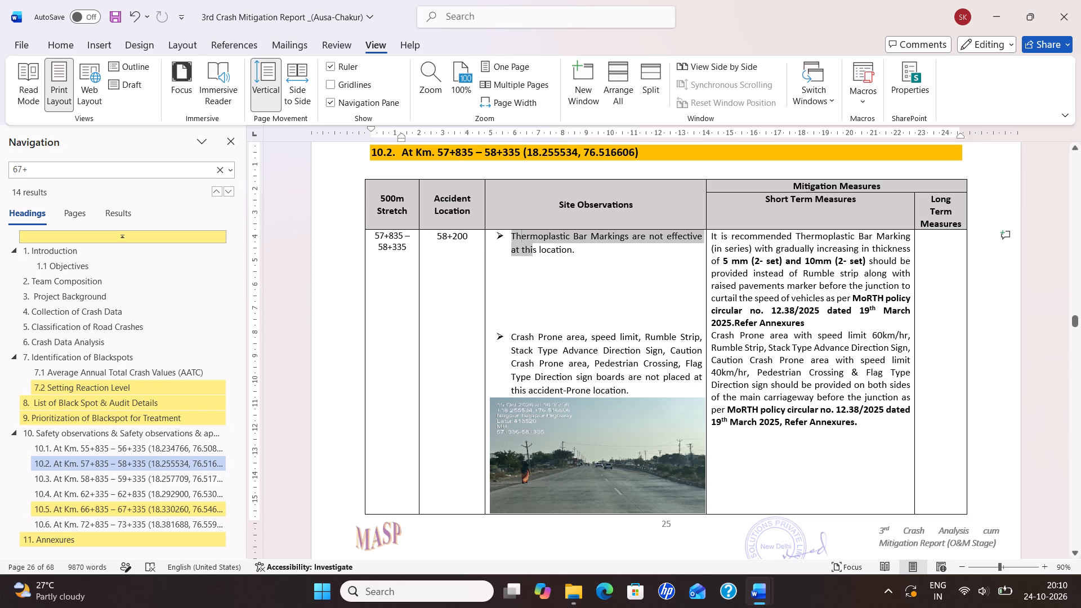
drag(557, 253, 581, 257)
key(ctrl+x)
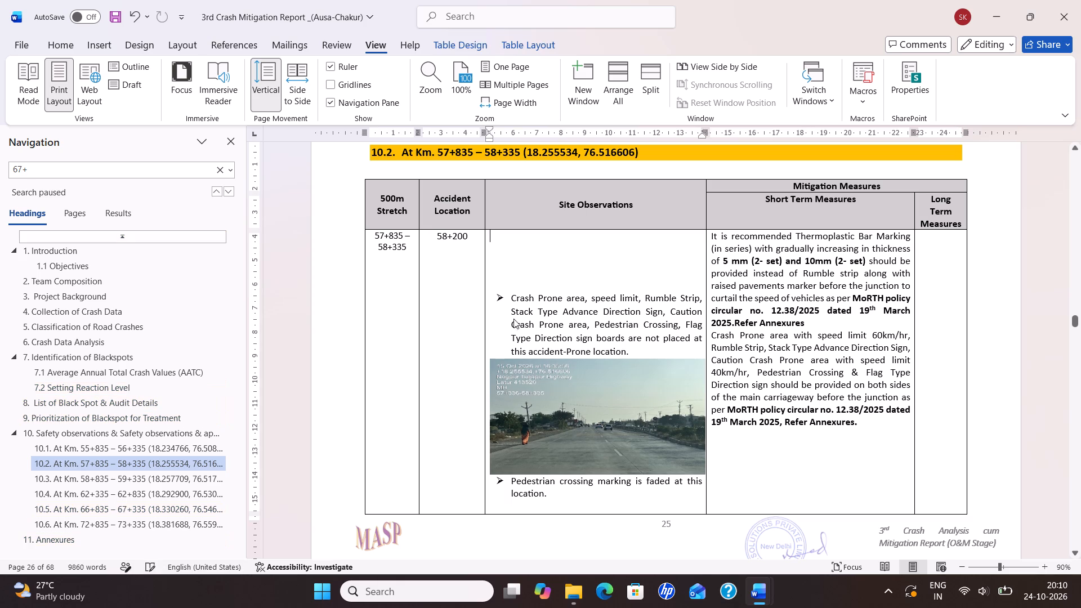
click(649, 351)
key(Return)
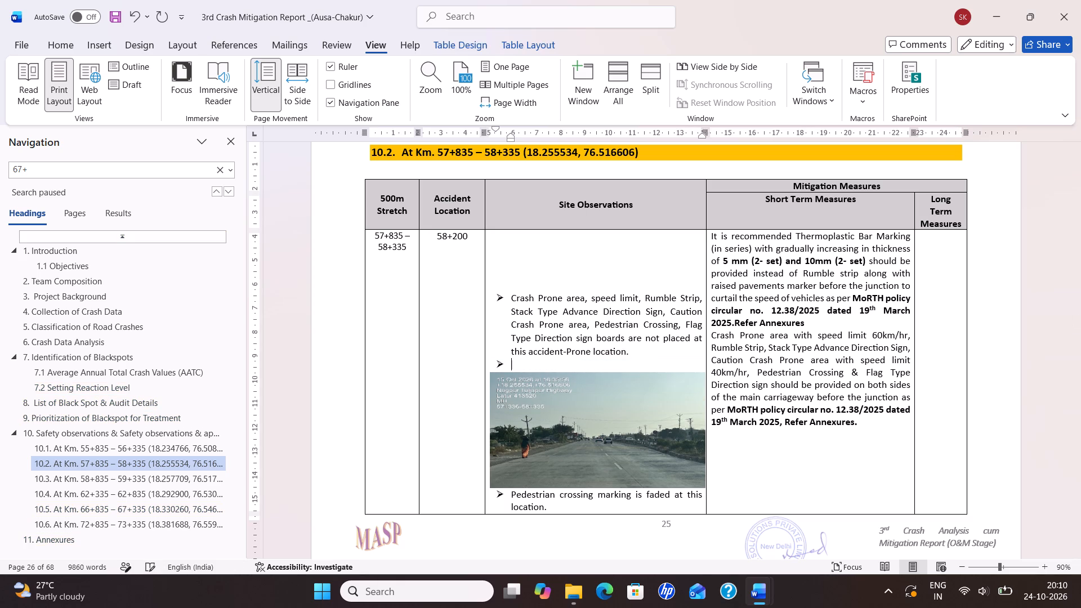
key(ctrl+v)
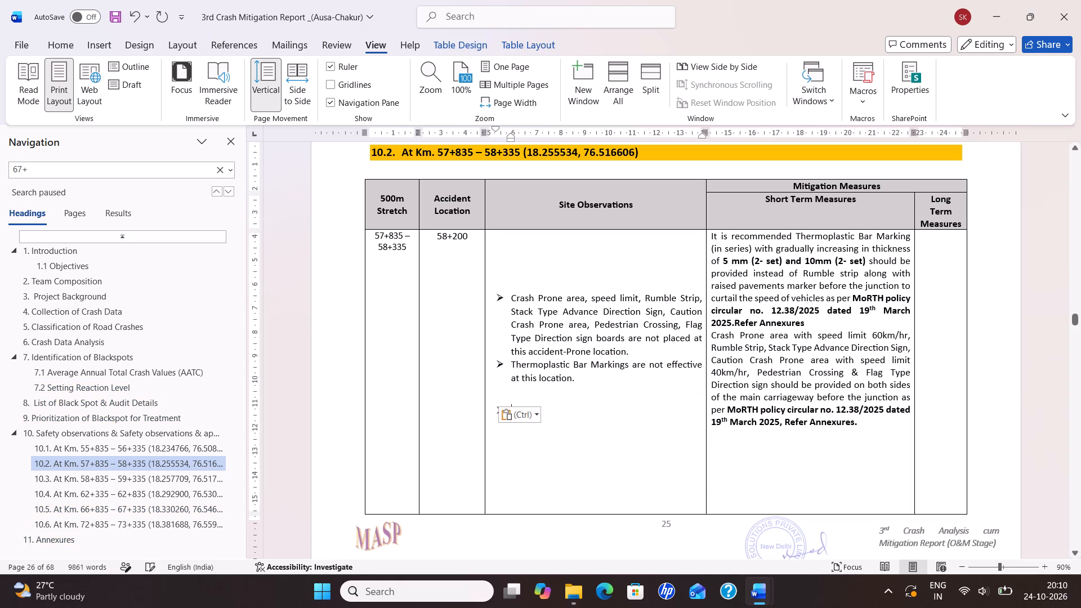
Delete the blank lines above the "Crash Prone area" observation so it starts at the top of section 10.2's Site Observations cell.
click(559, 271)
key(BackSpace)
key(BackSpace)
key(BackSpace)
key(BackSpace)
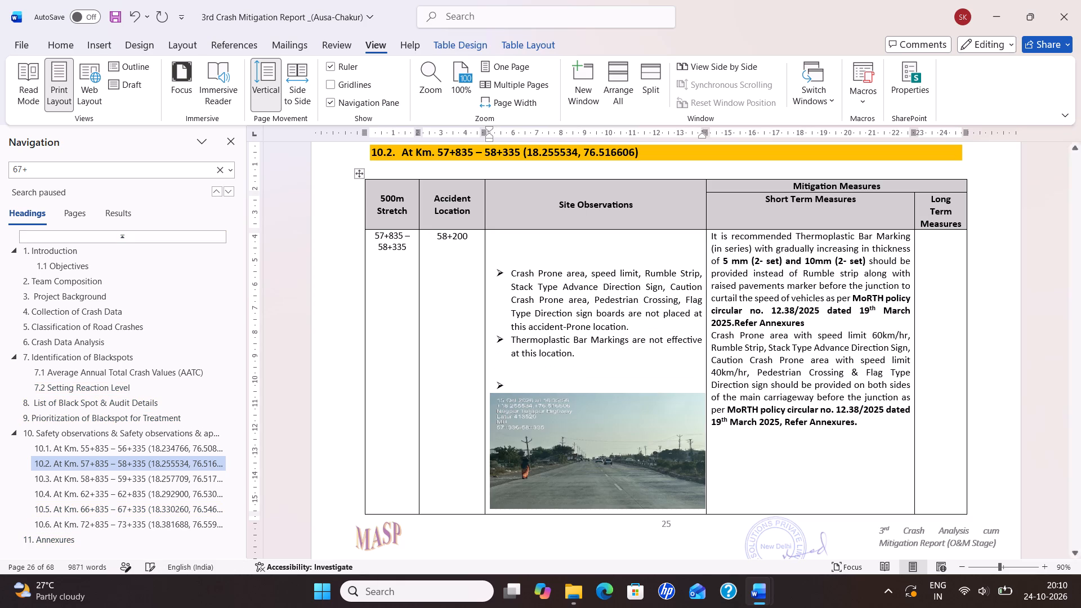
click(511, 247)
key(BackSpace)
key(BackSpace)
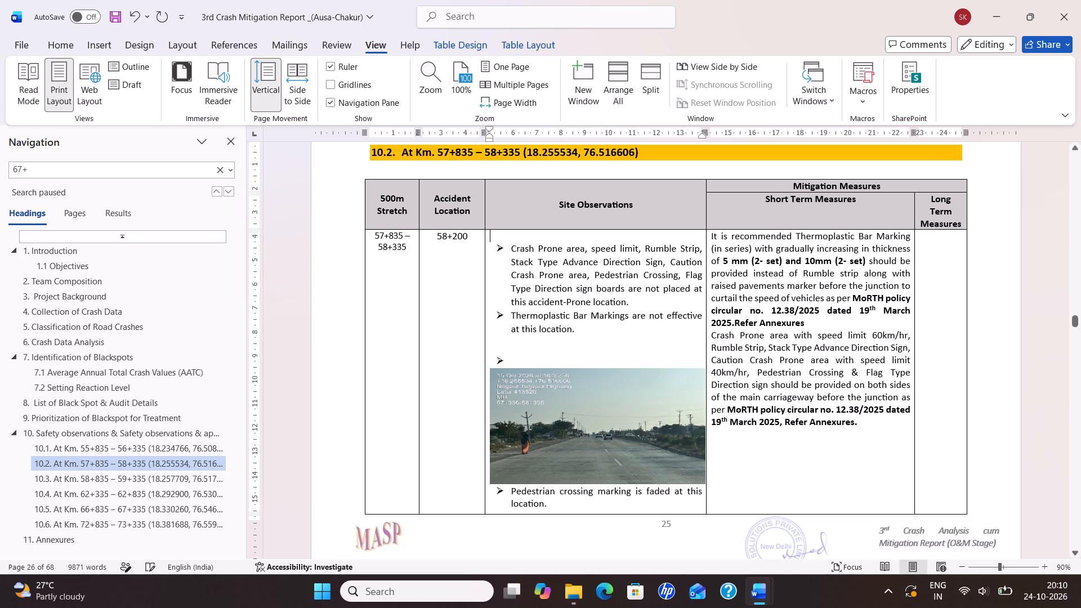
key(BackSpace)
key(Delete)
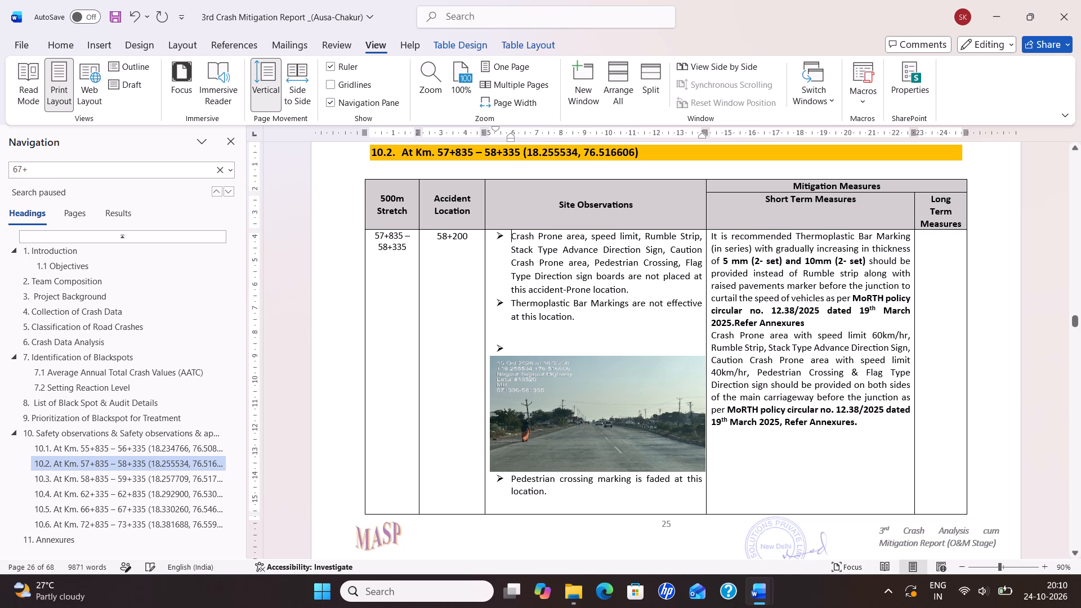
Remove the empty bullet and the extra blank line between the Thermoplastic Bar Markings observation and the photo below it.
click(529, 341)
key(BackSpace)
key(BackSpace)
key(BackSpace)
key(BackSpace)
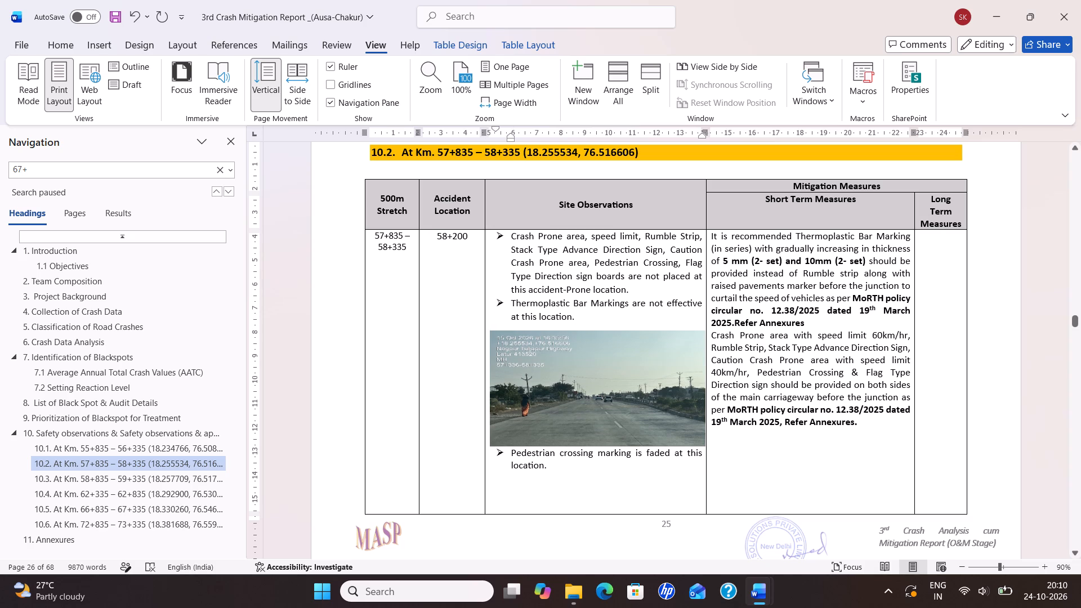
Move section 10.2's Thermoplastic Bar Marking recommendation below the "Crash Prone area with speed limit 60km/hr" recommendation in the short-term measures.
drag(712, 234, 734, 286)
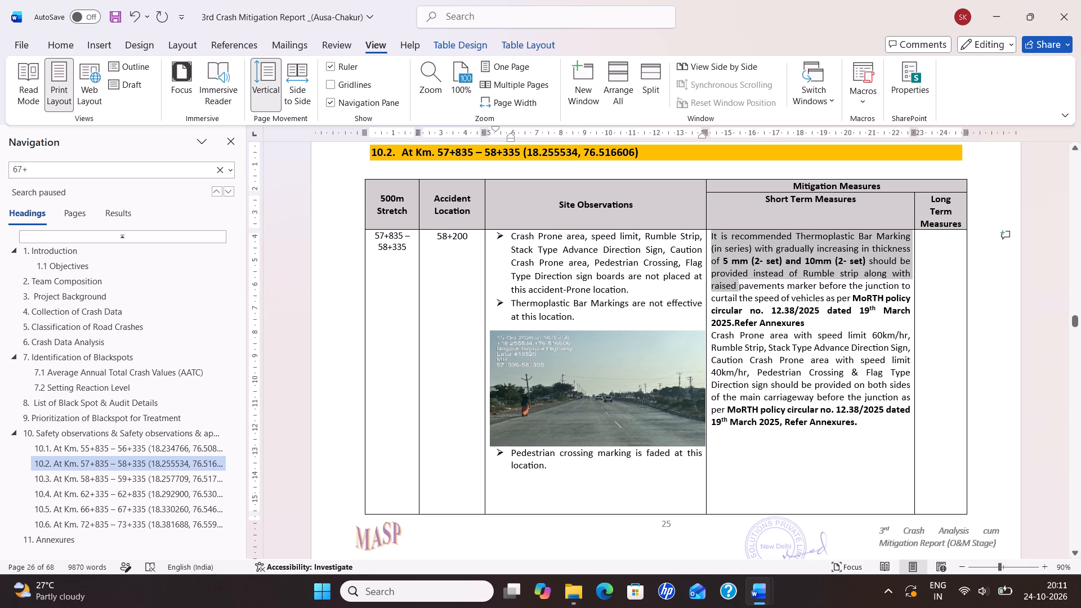
drag(734, 286, 808, 325)
key(ctrl+x)
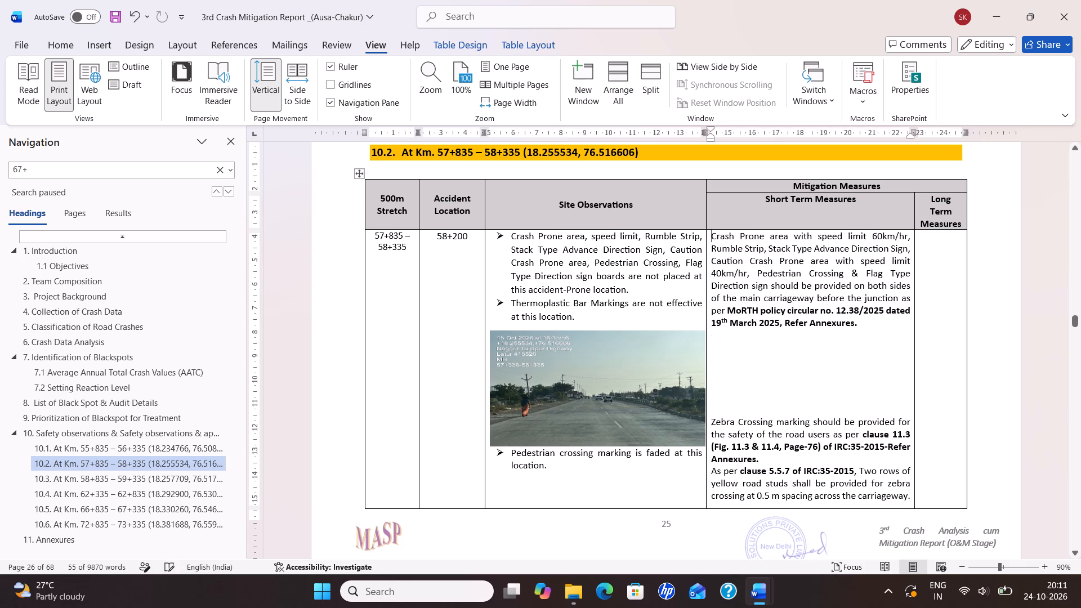
click(778, 338)
key(ctrl+v)
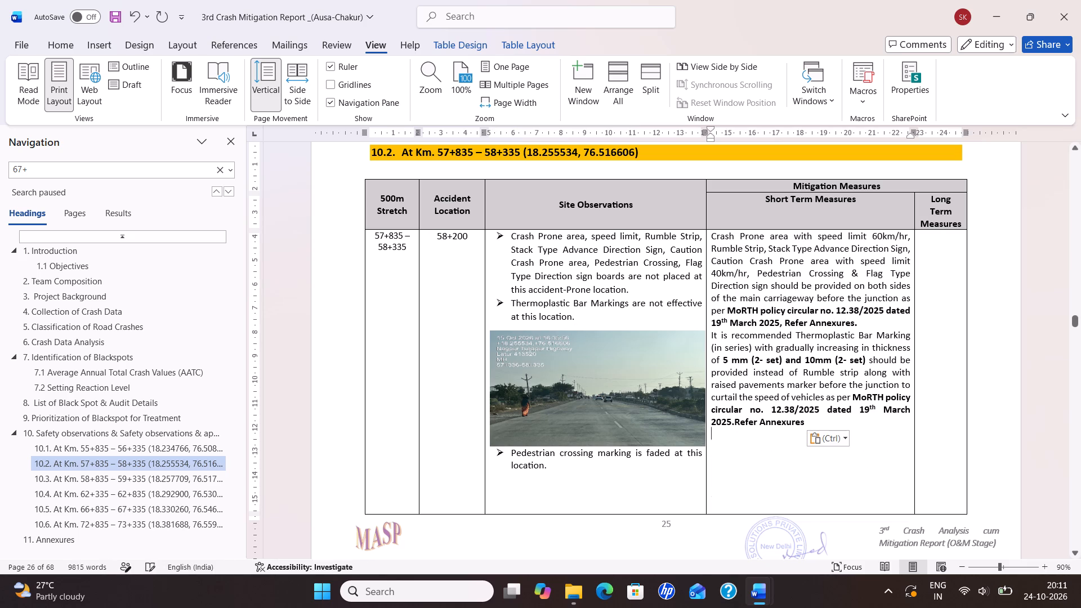
Insert three blank lines between section 10.2's "Crash Prone area" and "Thermoplastic Bar Markings" observations.
click(690, 290)
key(Return)
key(Return)
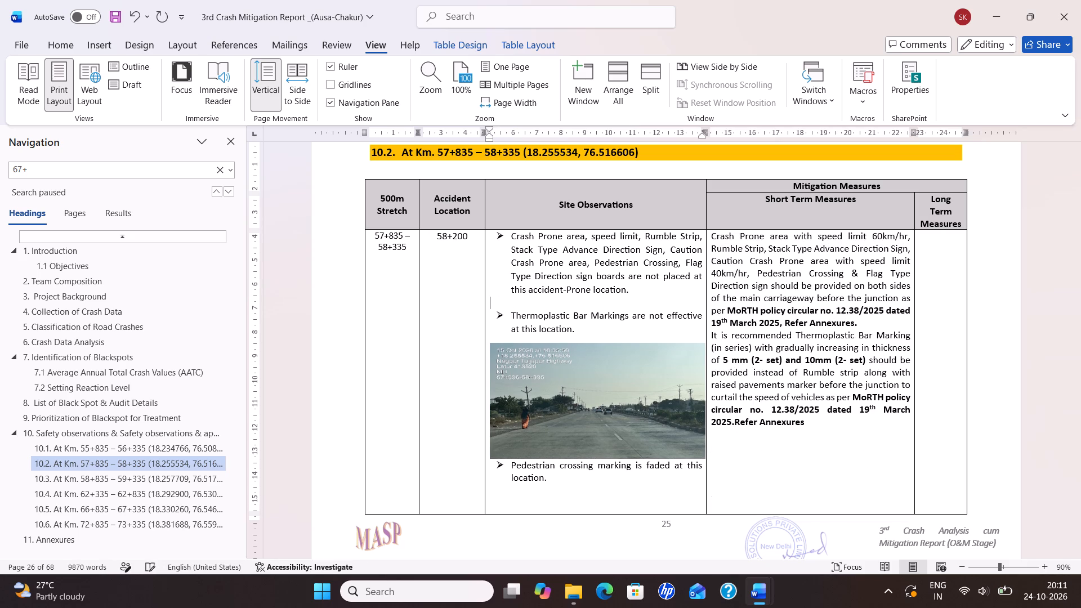
key(Return)
key(Return)
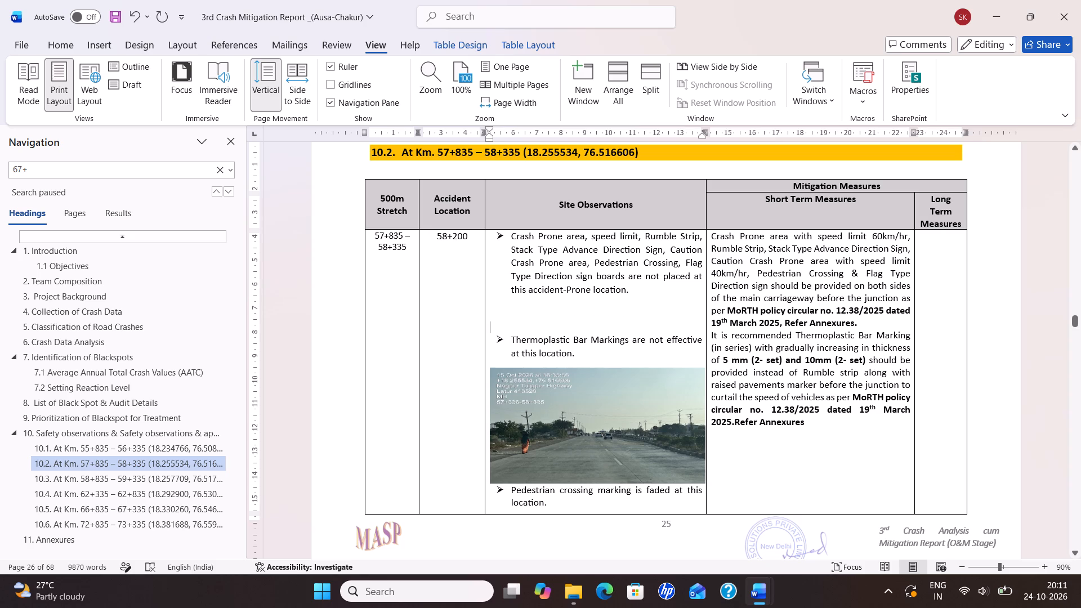
Delete blank lines above section 10.2's "Zebra Crossing marking" recommendation to align it with the faded pedestrian crossing observation.
click(739, 500)
key(BackSpace)
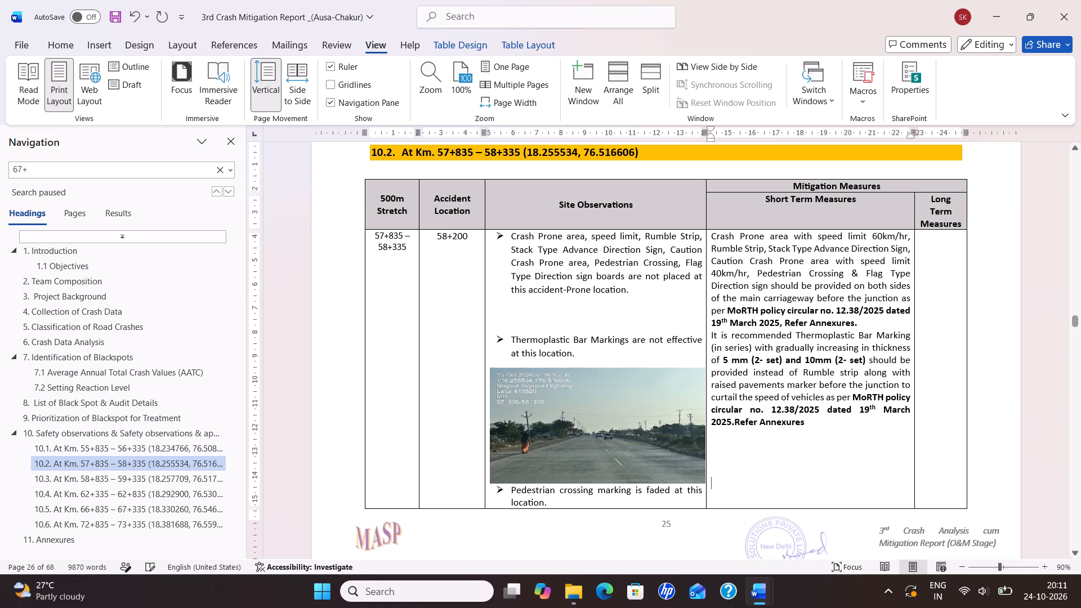
key(BackSpace)
key(BackSpace)
Slightly reduce the height of the photo above section 10.2's "Pedestrian crossing marking is faded" observation.
click(633, 450)
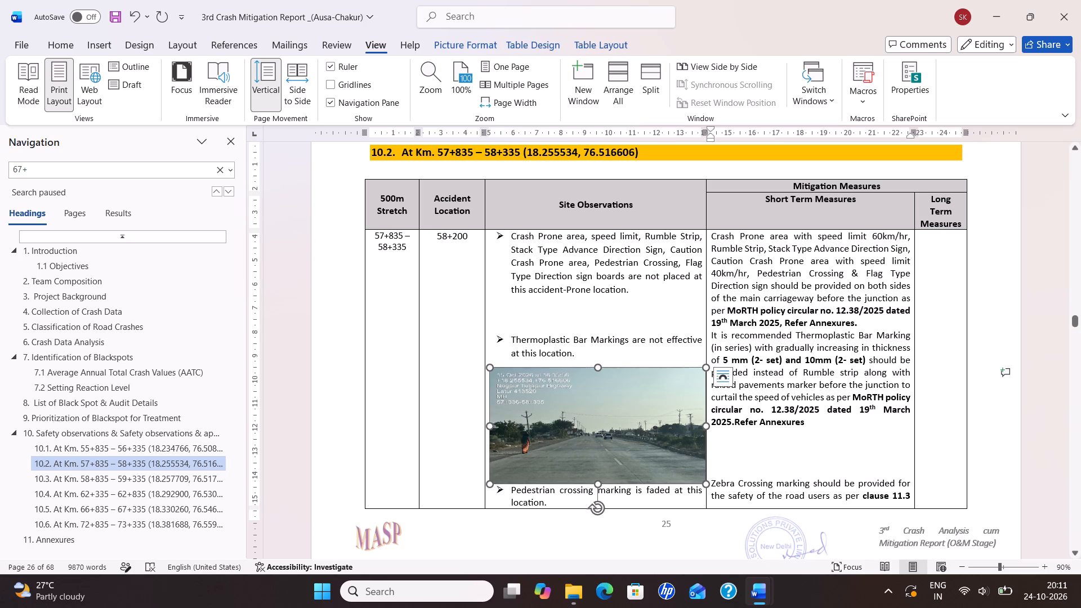
drag(599, 484, 594, 480)
Insert one blank line above the "Road studs are partially placed at the junction" observation in section 10.2.
scroll(664, 444, down, 11)
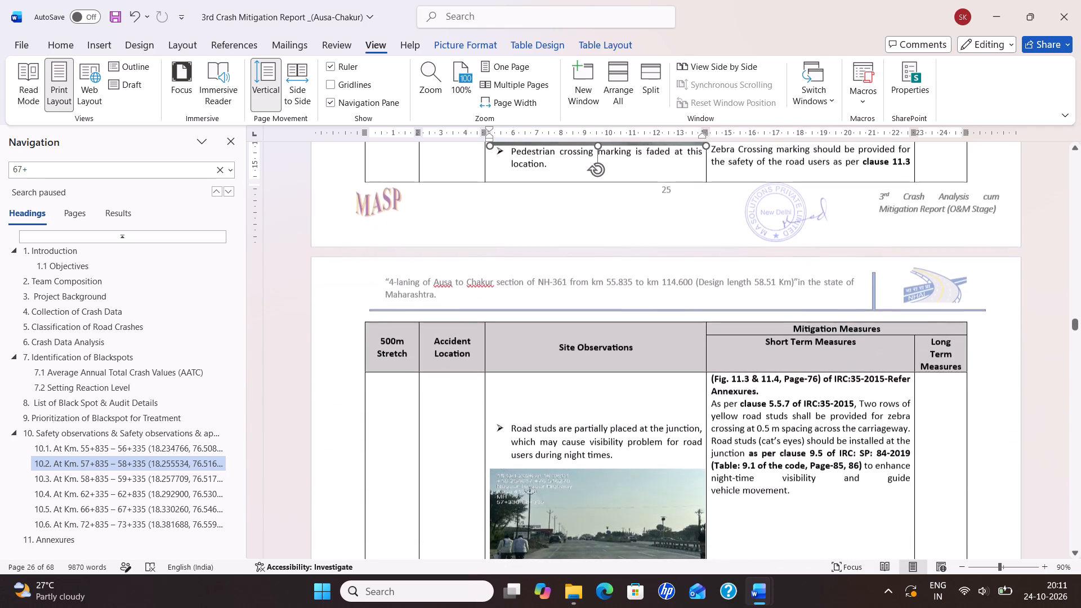
click(654, 413)
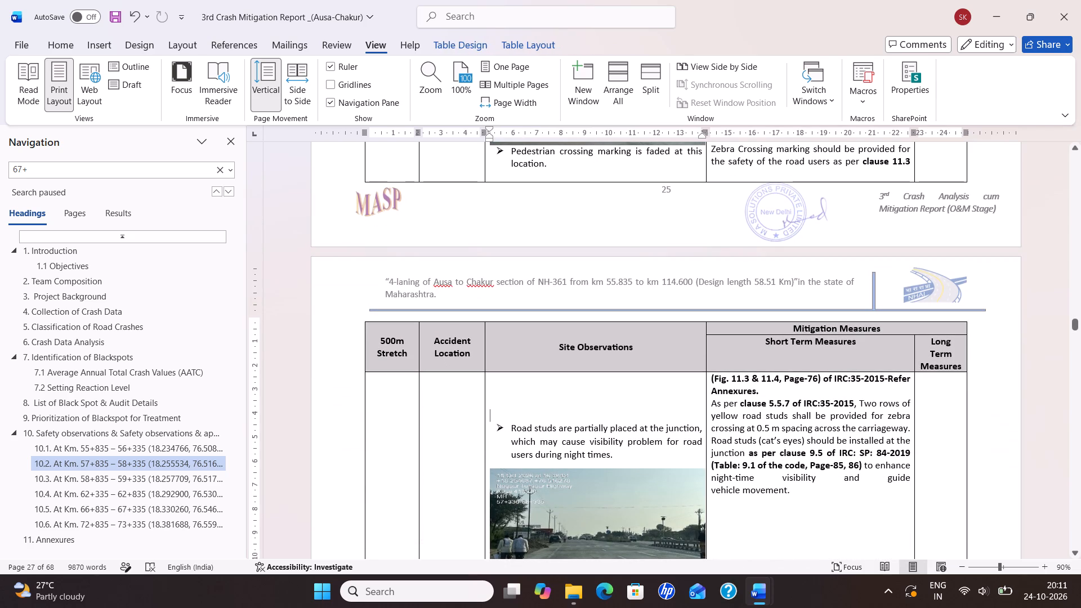
key(Return)
key(Return)
key(BackSpace)
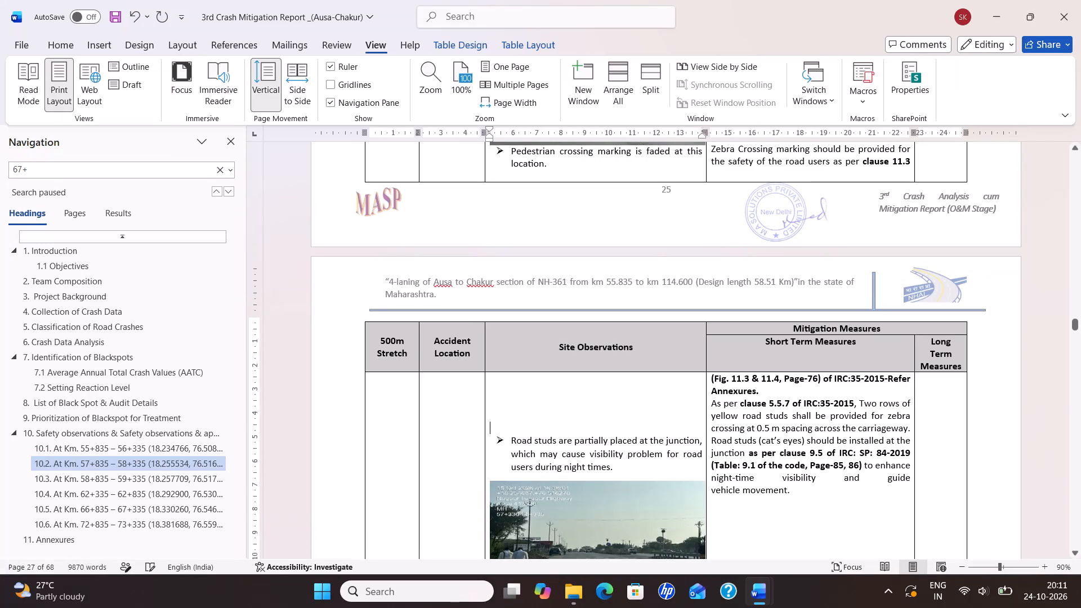
Increase the height of the photo below section 10.2's road studs observation.
scroll(650, 412, down, 8)
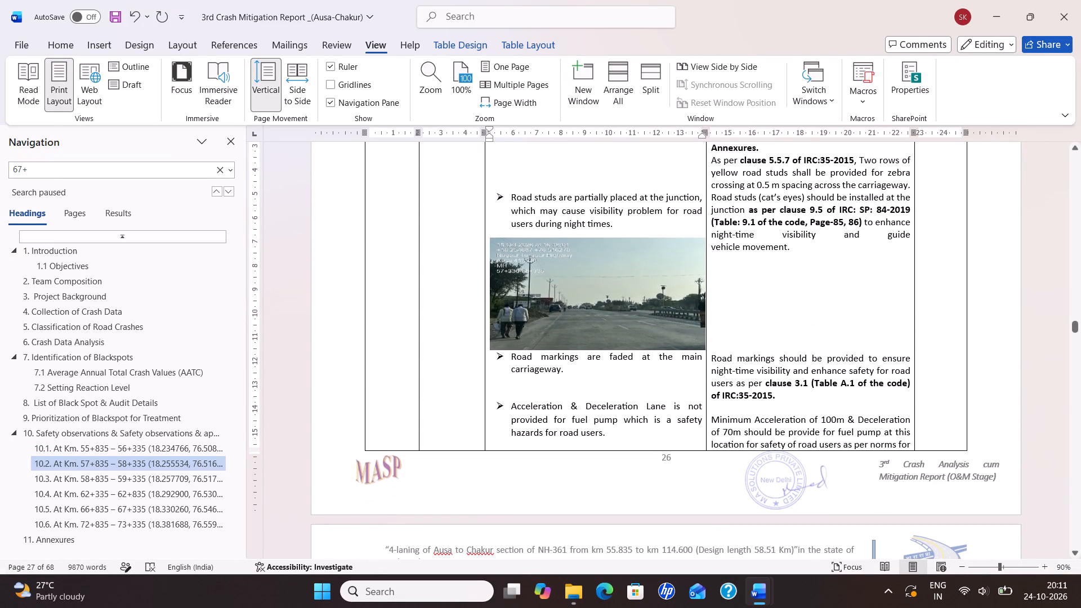
click(647, 323)
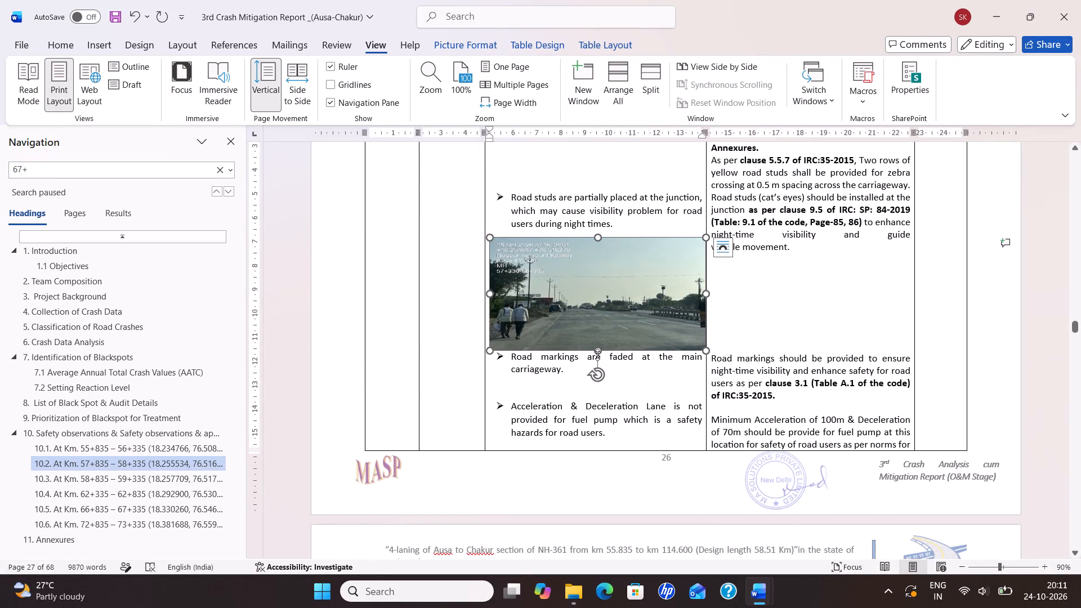
drag(597, 355, 602, 374)
Insert two blank lines above section 10.2's "Road markings should be provided" recommendation to align it with the faded road markings observation.
click(776, 336)
key(Return)
key(Return)
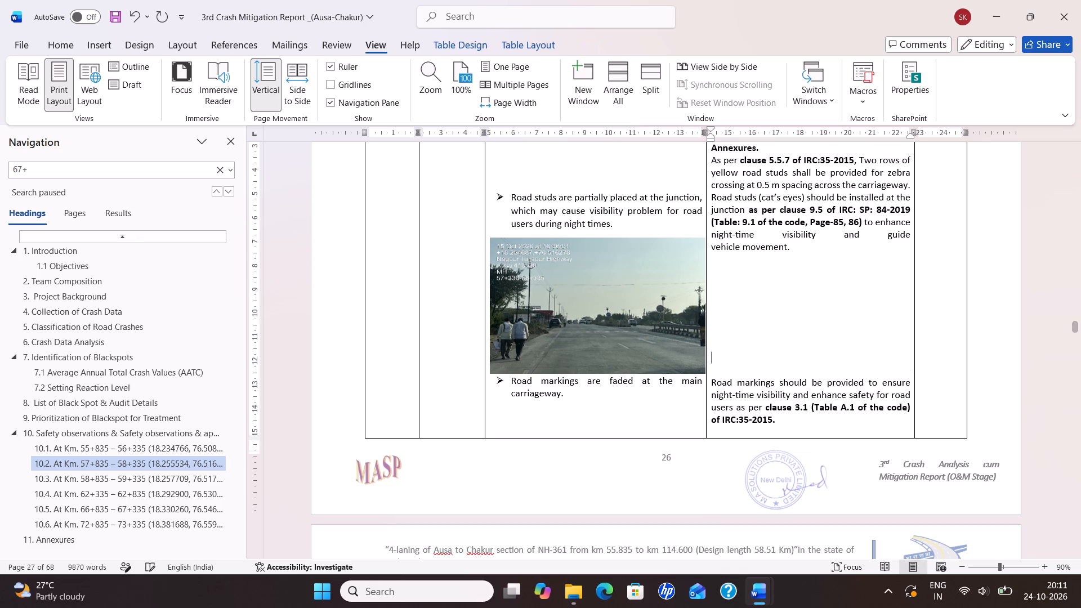
Review the layout of the rest of section 10.2 and all of section 10.3, through to the start of section 10.4.
scroll(745, 386, down, 8)
scroll(697, 379, down, 3)
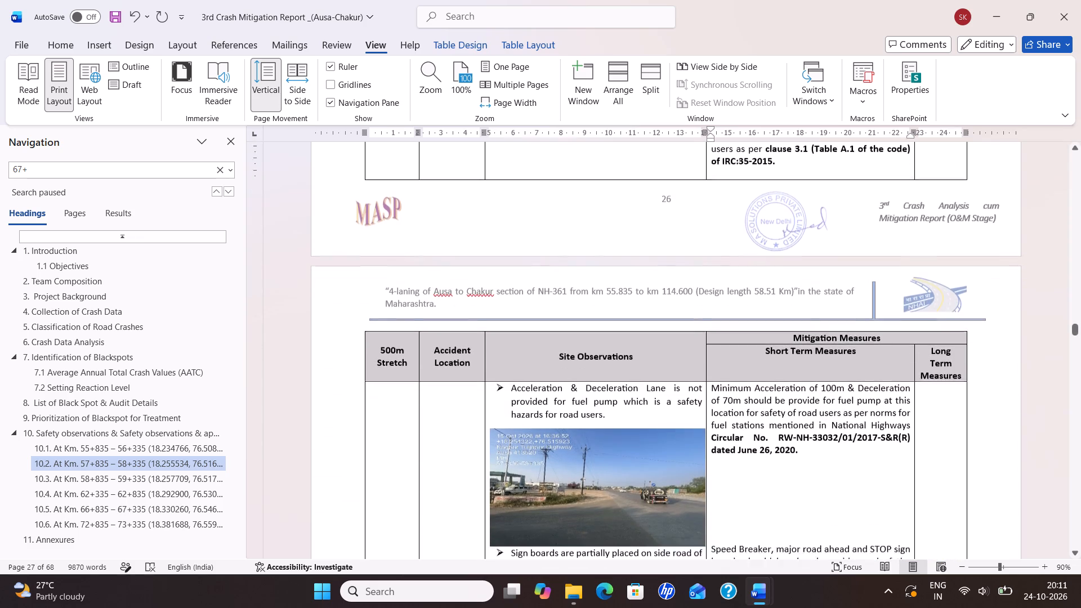
scroll(697, 381, down, 15)
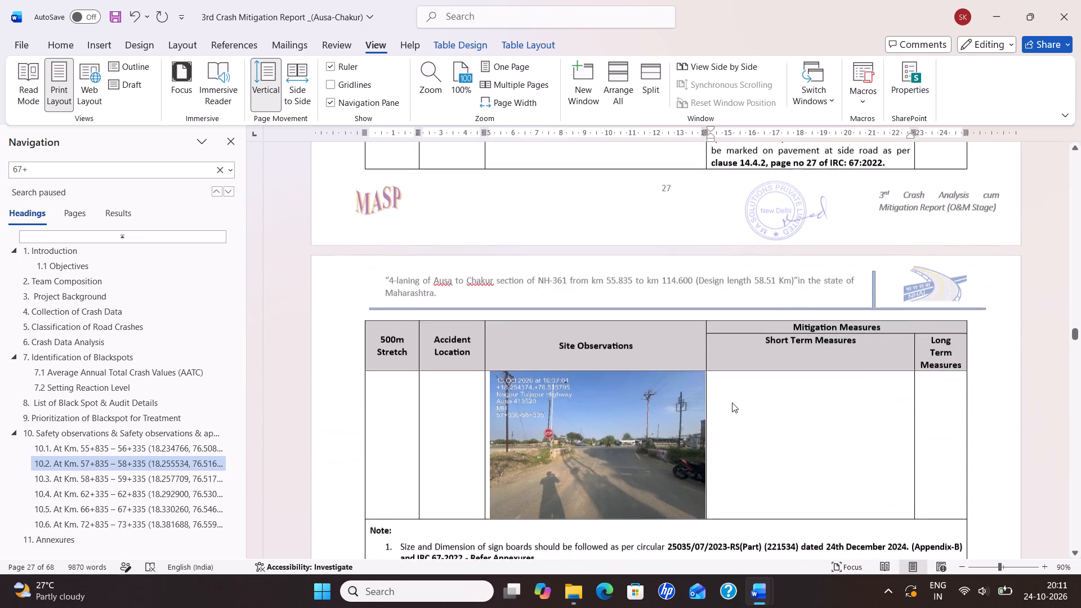
scroll(729, 400, up, 7)
scroll(680, 341, down, 2)
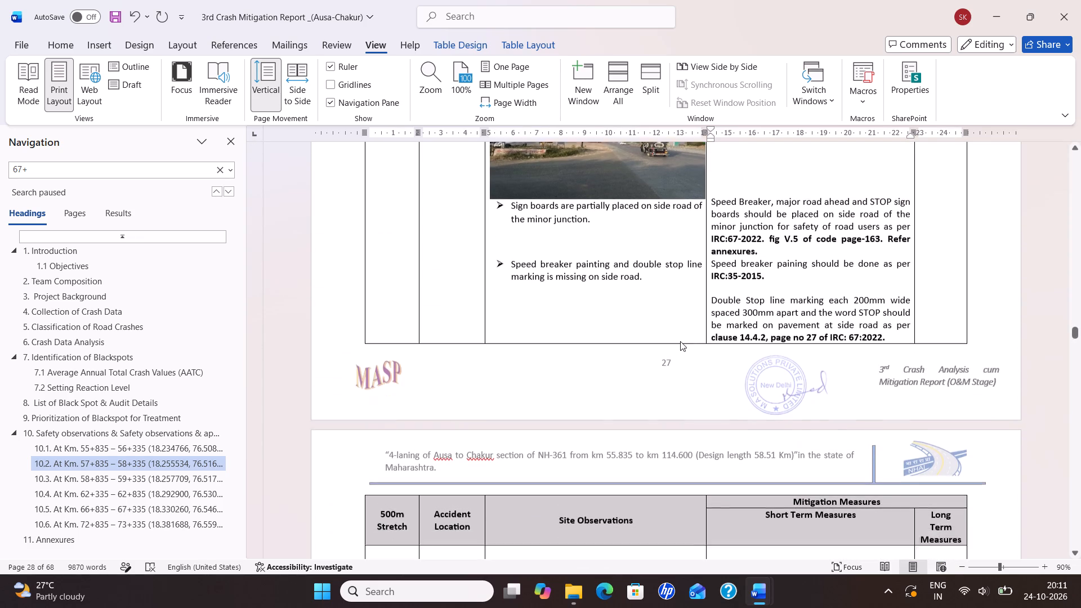
scroll(680, 341, down, 13)
scroll(683, 347, down, 12)
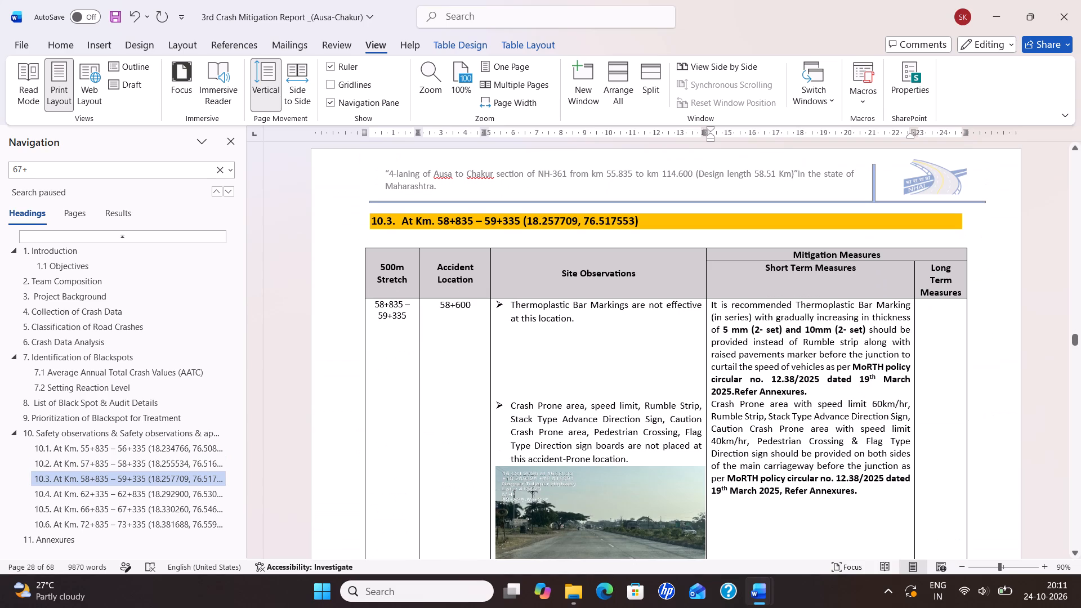
scroll(683, 350, down, 16)
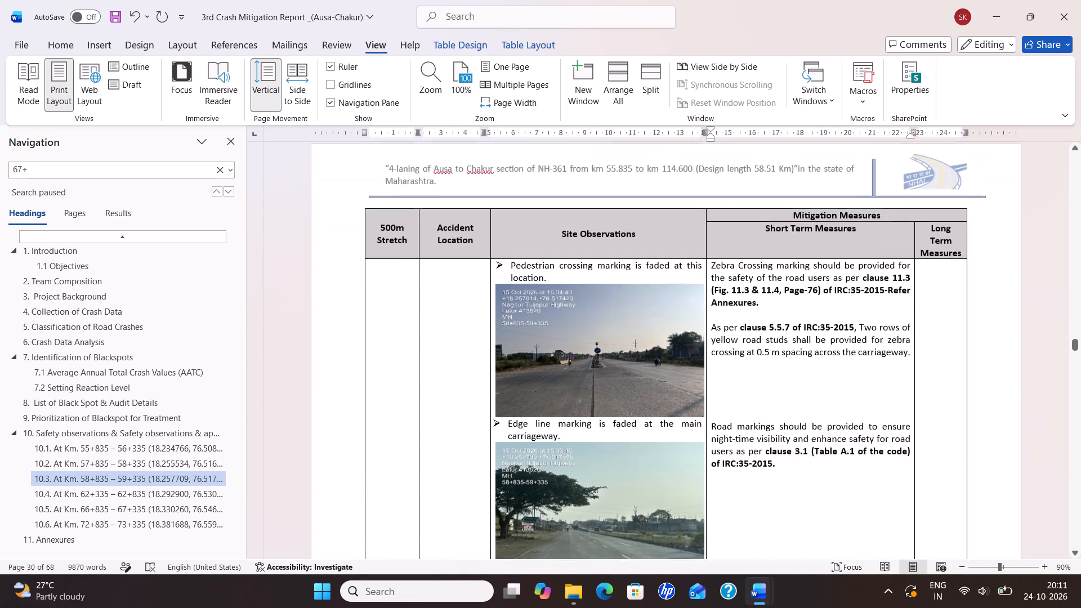
scroll(679, 346, down, 5)
scroll(679, 347, down, 20)
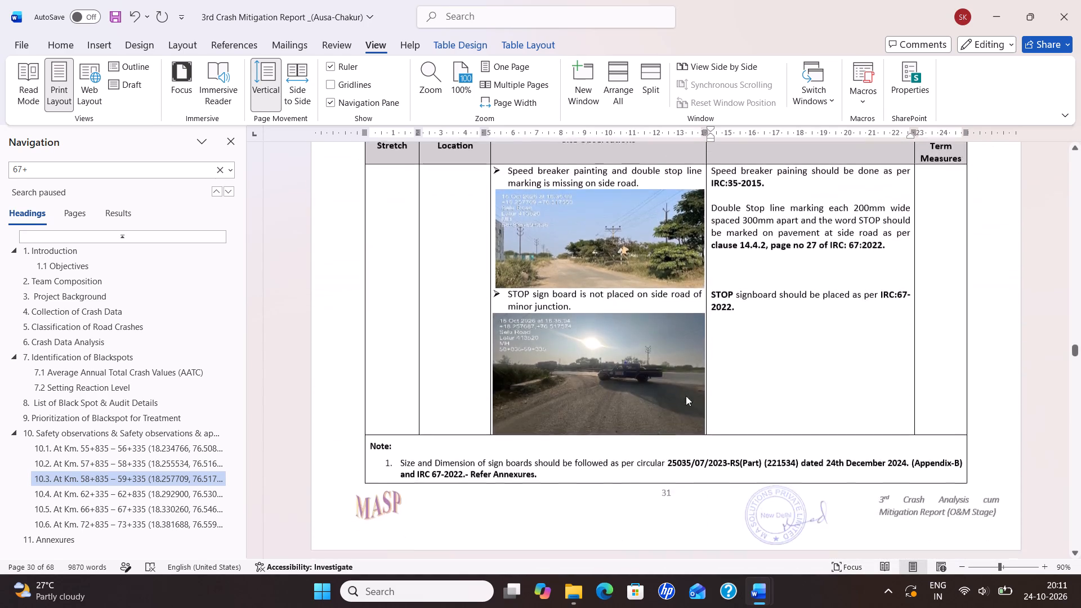
scroll(686, 396, down, 5)
scroll(686, 396, up, 1)
scroll(687, 397, down, 8)
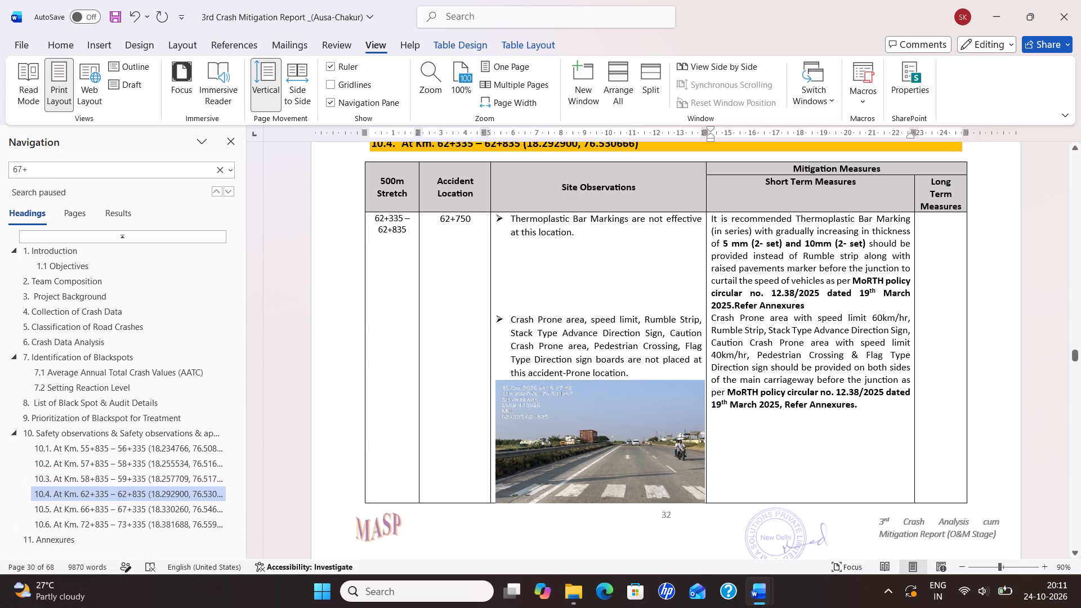
Move section 10.4's "Crash Prone area, speed limit" observation above the "Thermoplastic Bar Markings" observation, leaving three unbulleted blank lines between them.
drag(517, 316, 635, 362)
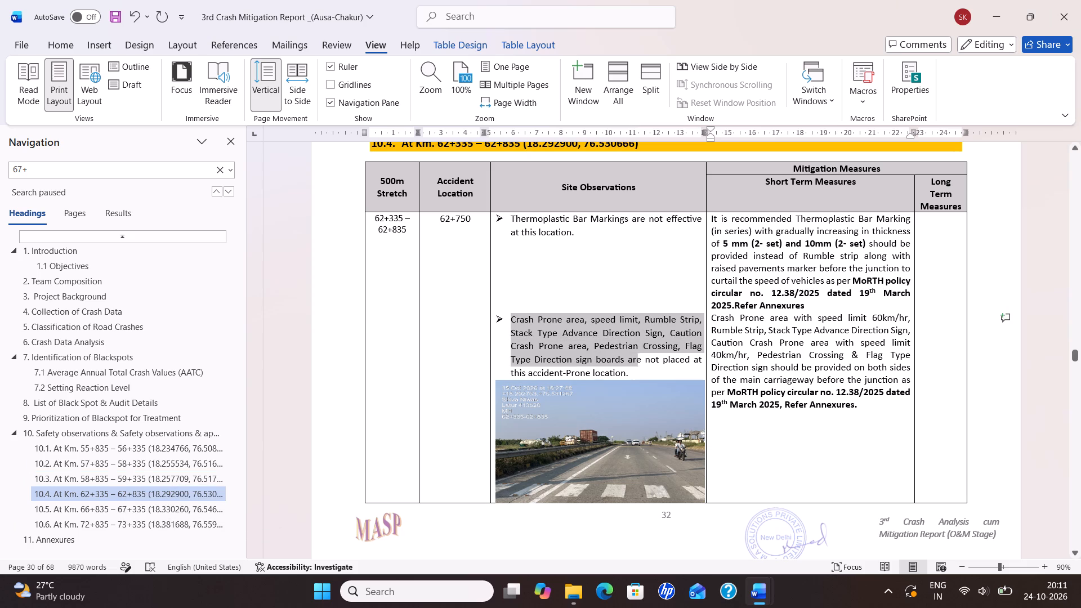
drag(635, 362, 645, 372)
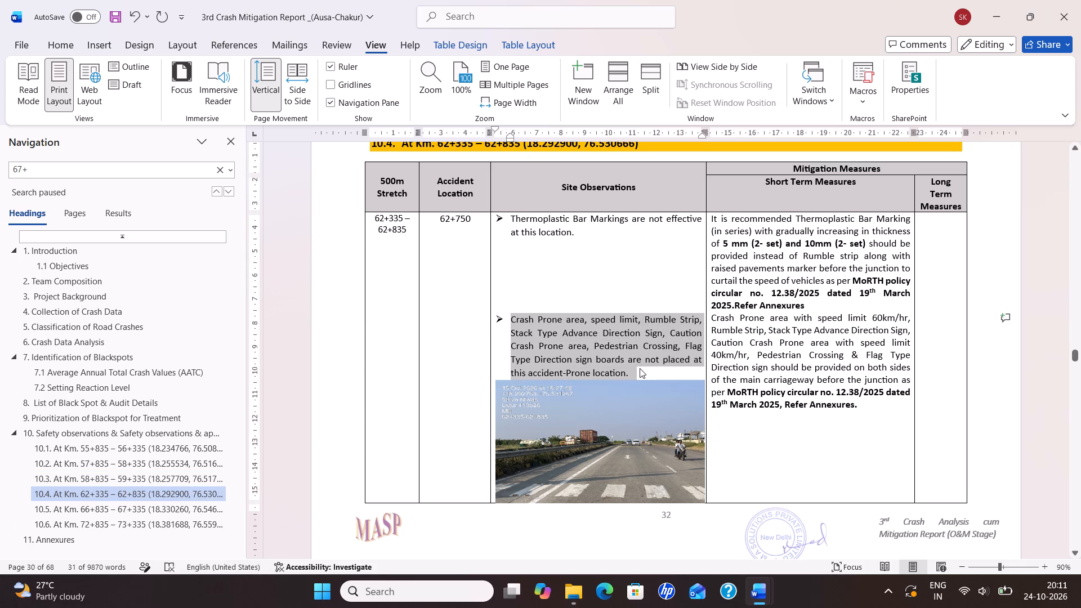
key(ctrl+x)
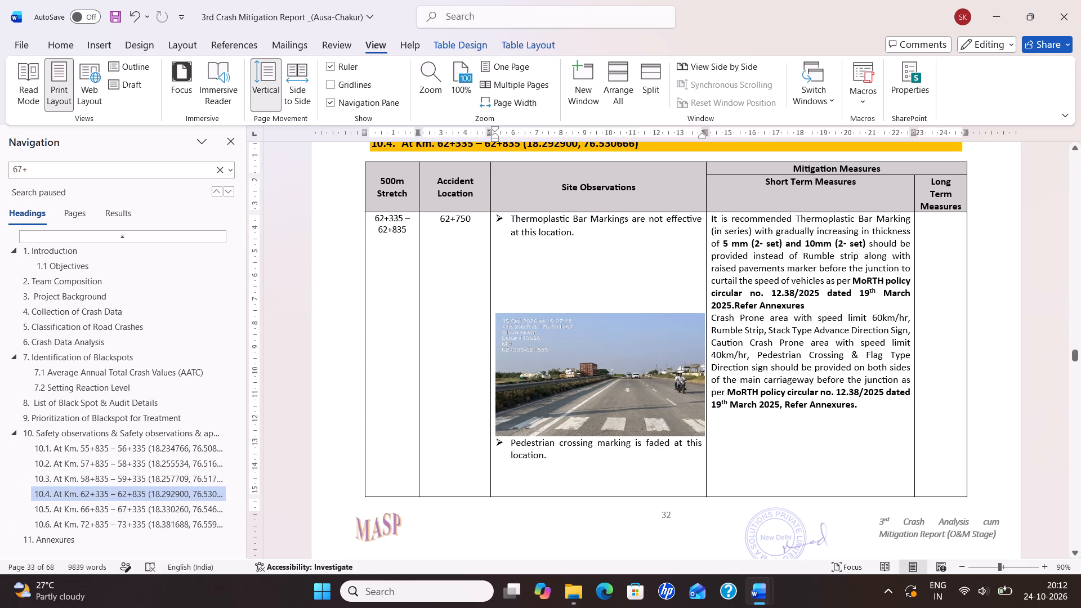
click(513, 217)
key(Return)
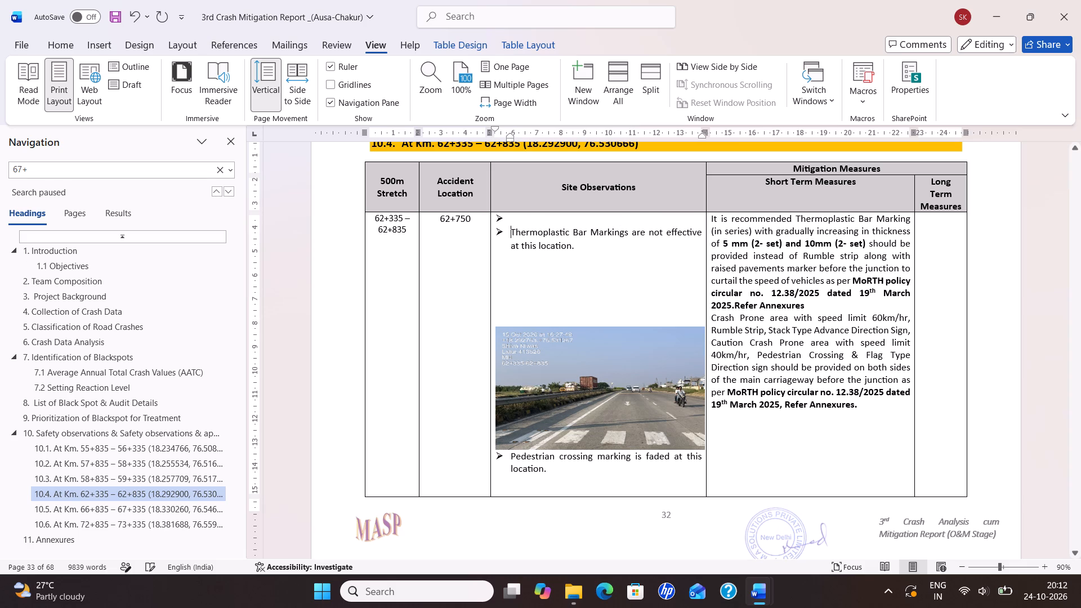
click(511, 222)
key(ctrl+v)
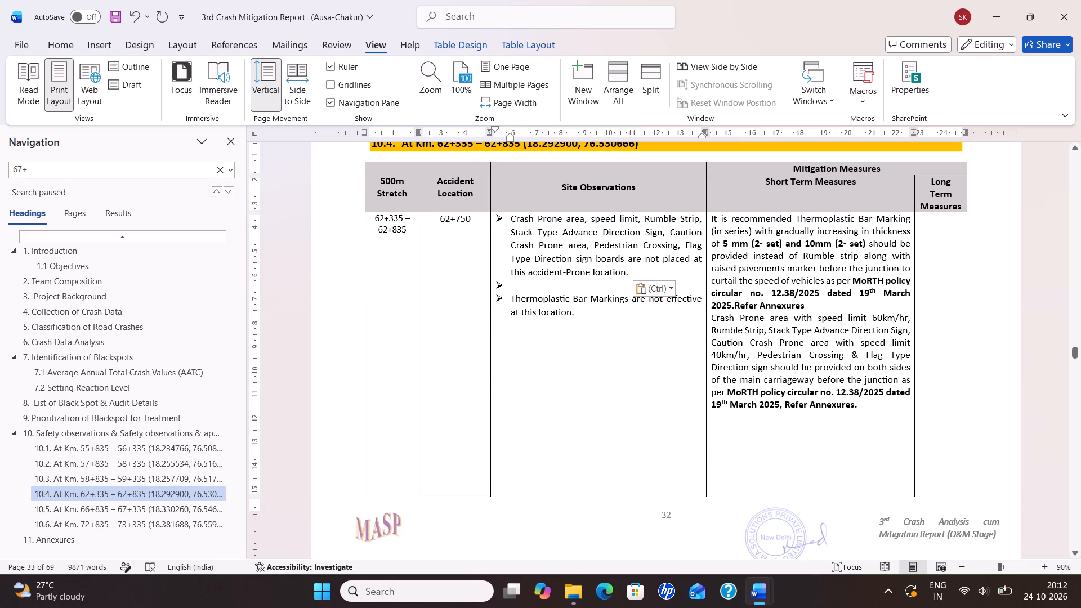
key(BackSpace)
key(Return)
key(Return)
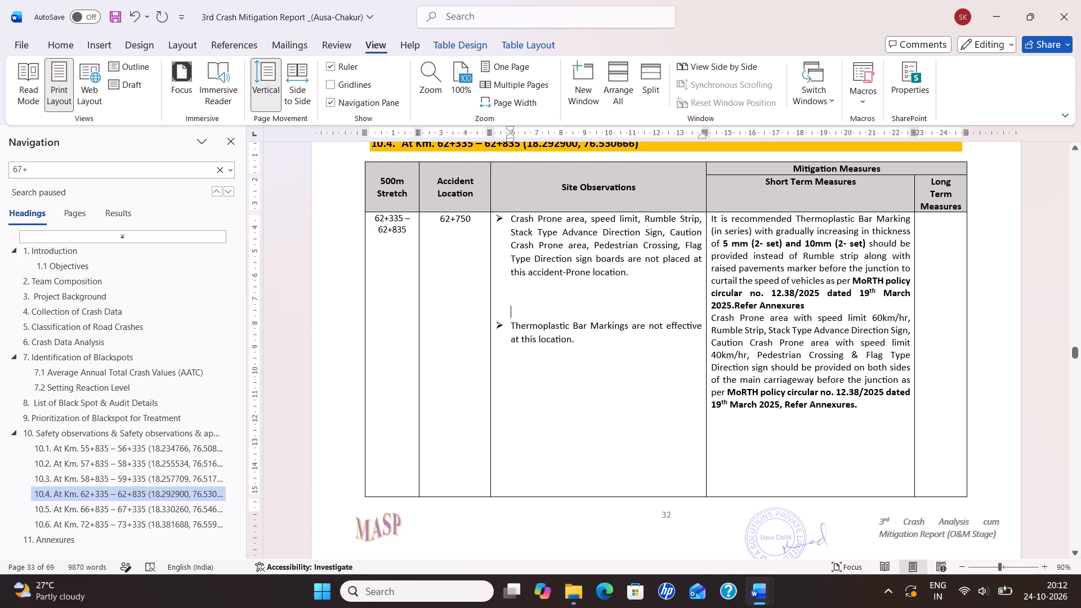
Move section 10.4's Thermoplastic Bar Marking recommendation below the "Crash Prone area with speed limit 60km/hr" recommendation, leaving a blank line between them.
drag(714, 217, 810, 306)
key(ctrl+x)
click(769, 328)
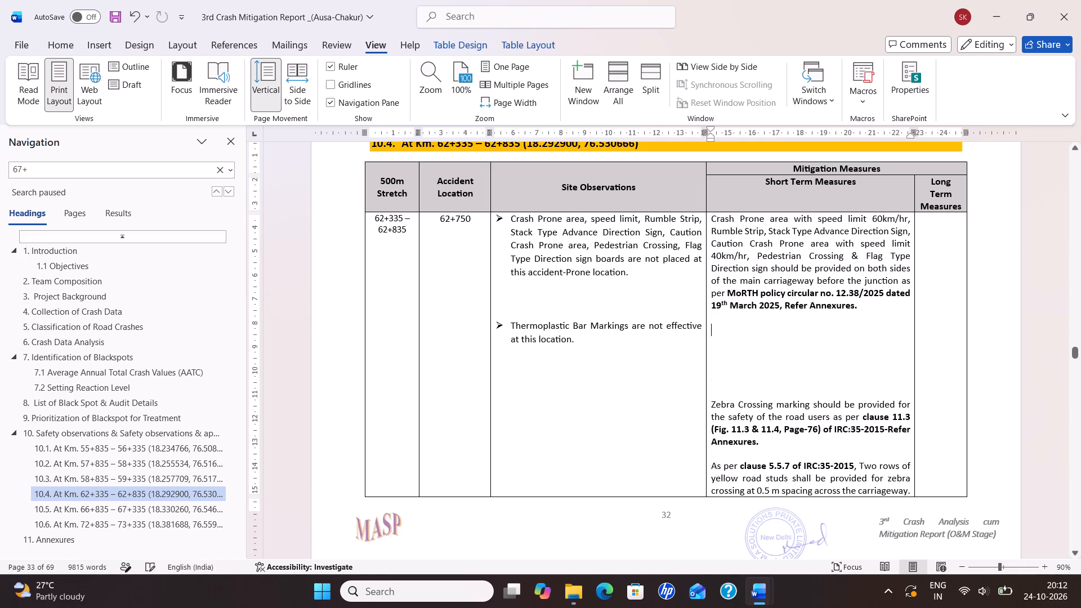
key(ctrl+v)
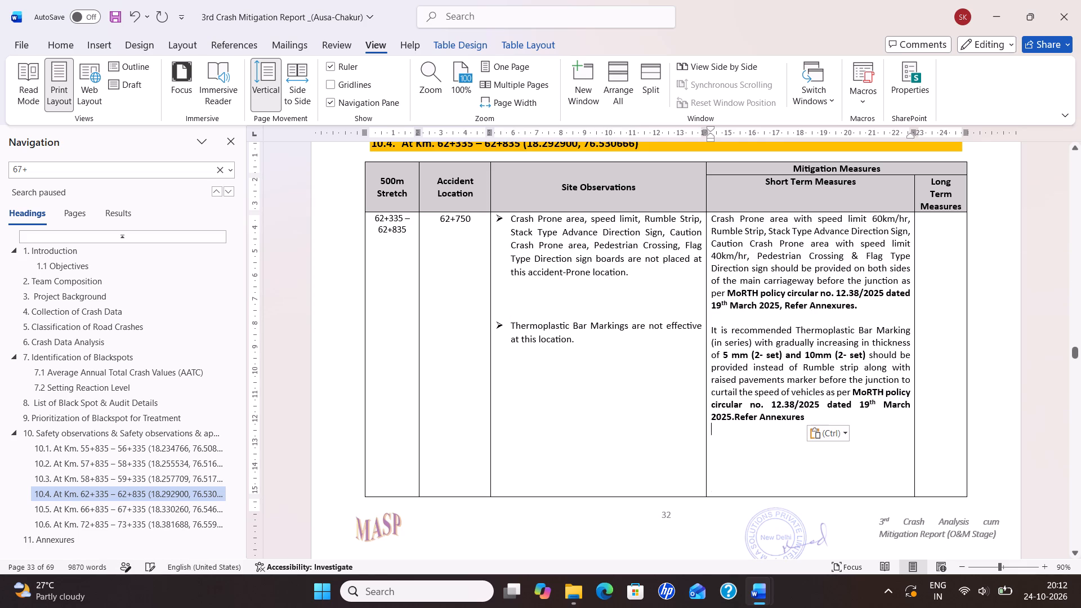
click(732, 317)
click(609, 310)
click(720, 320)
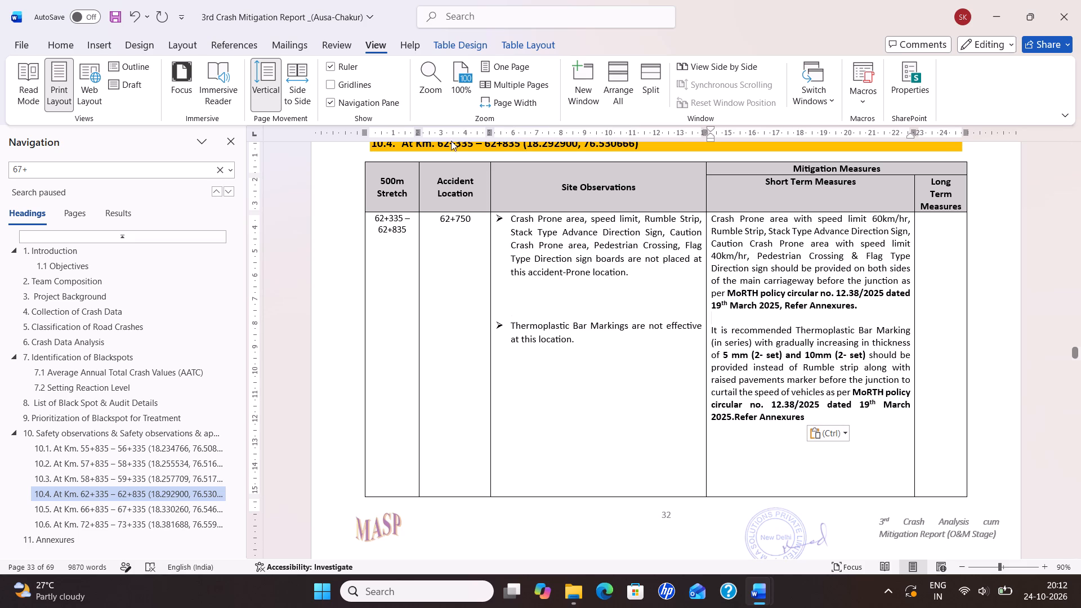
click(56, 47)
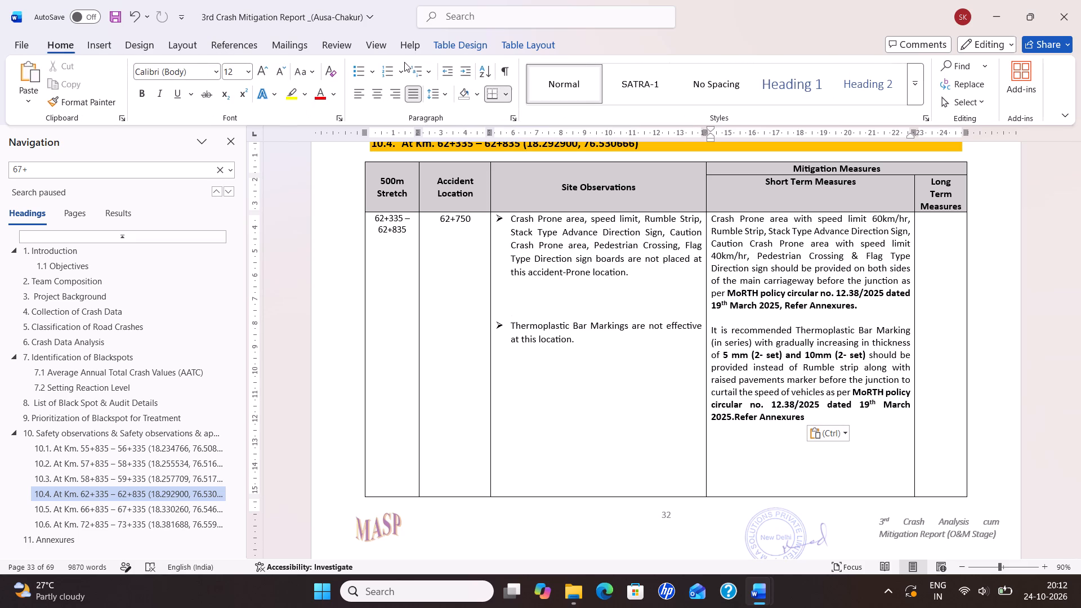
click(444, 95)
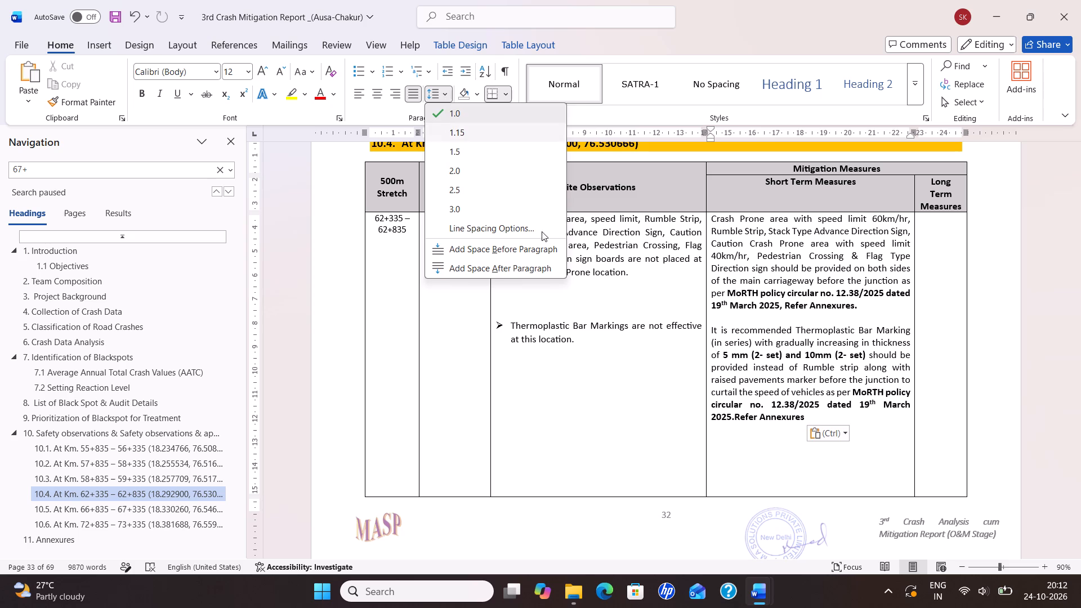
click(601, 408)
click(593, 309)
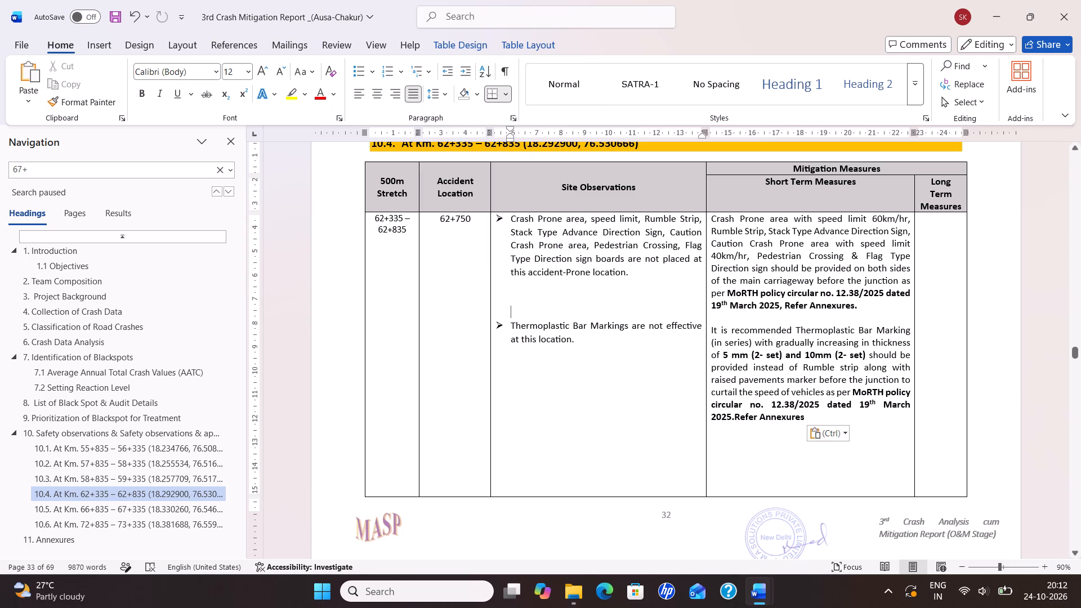
Delete the blank lines between section 10.4's "Thermoplastic Bar Markings" observation and the photo below it.
click(528, 392)
key(BackSpace)
key(BackSpace)
key(BackSpace)
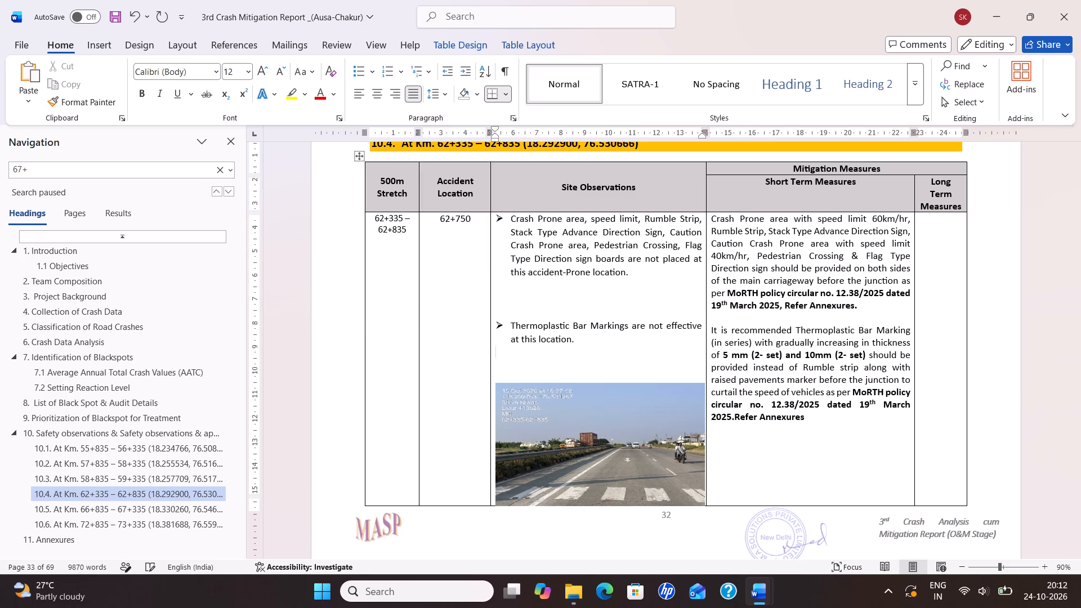
click(517, 353)
key(BackSpace)
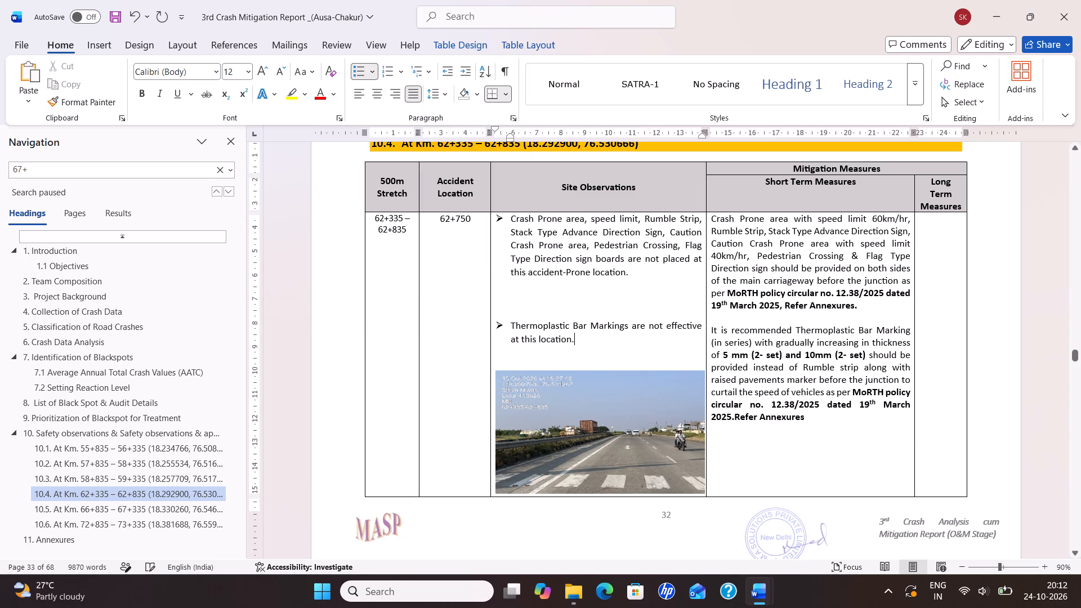
click(512, 354)
key(BackSpace)
click(506, 350)
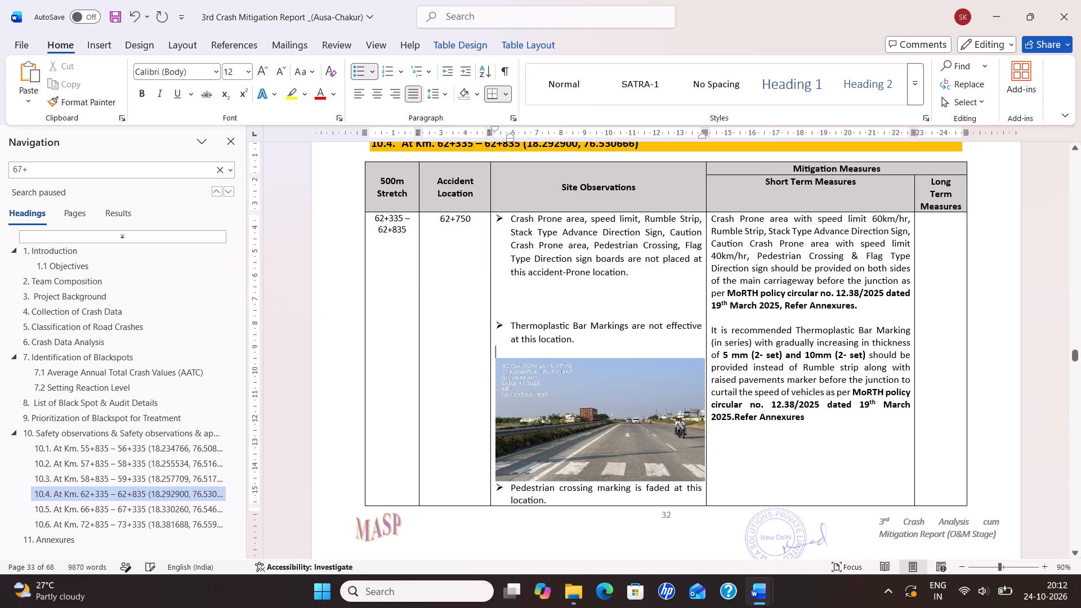
key(BackSpace)
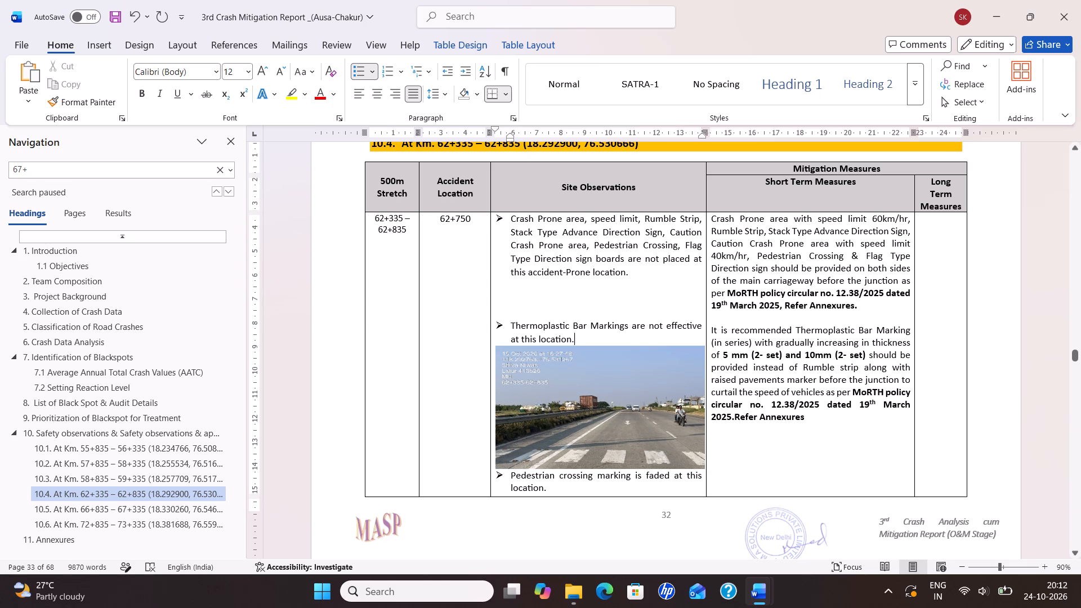
Insert an unbulleted blank line above section 10.4's "Pedestrian crossing marking is faded" observation and increase the height of the photo above it.
click(511, 476)
key(Return)
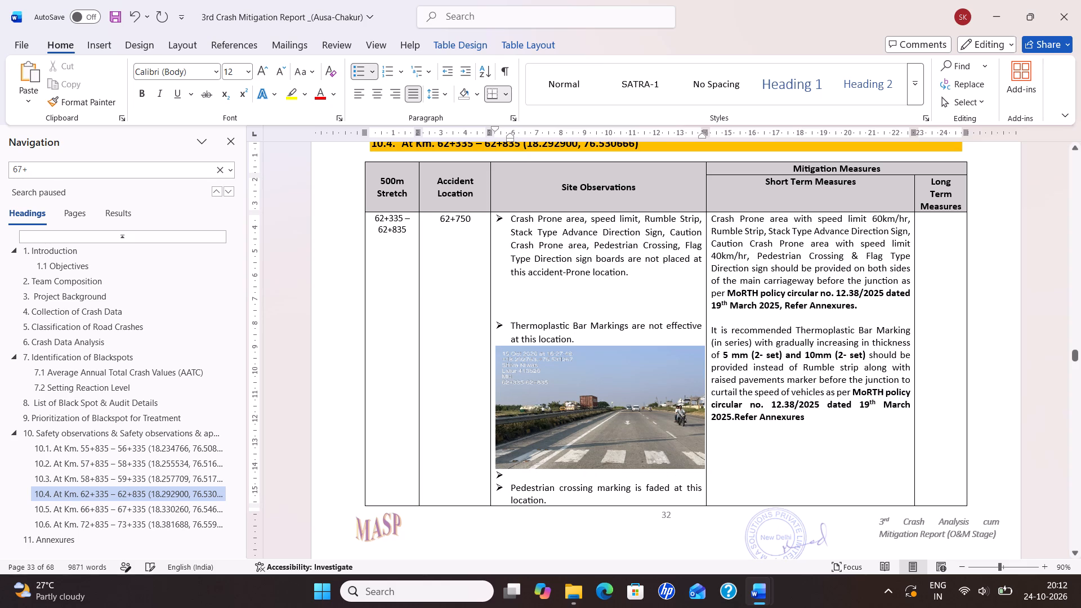
click(530, 445)
drag(599, 470, 601, 475)
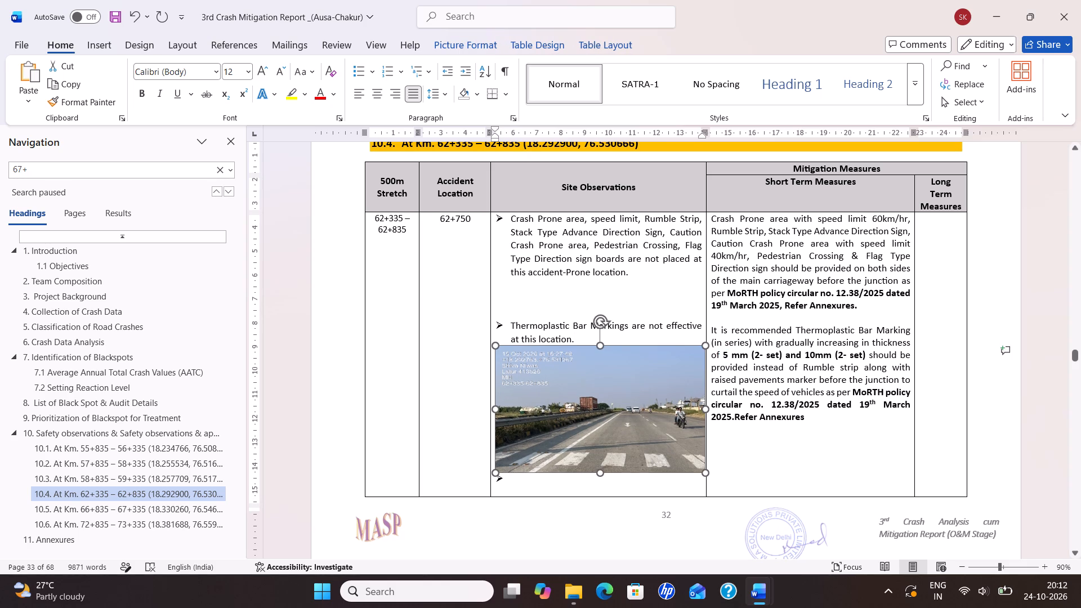
drag(601, 475, 604, 483)
click(604, 483)
click(573, 495)
key(BackSpace)
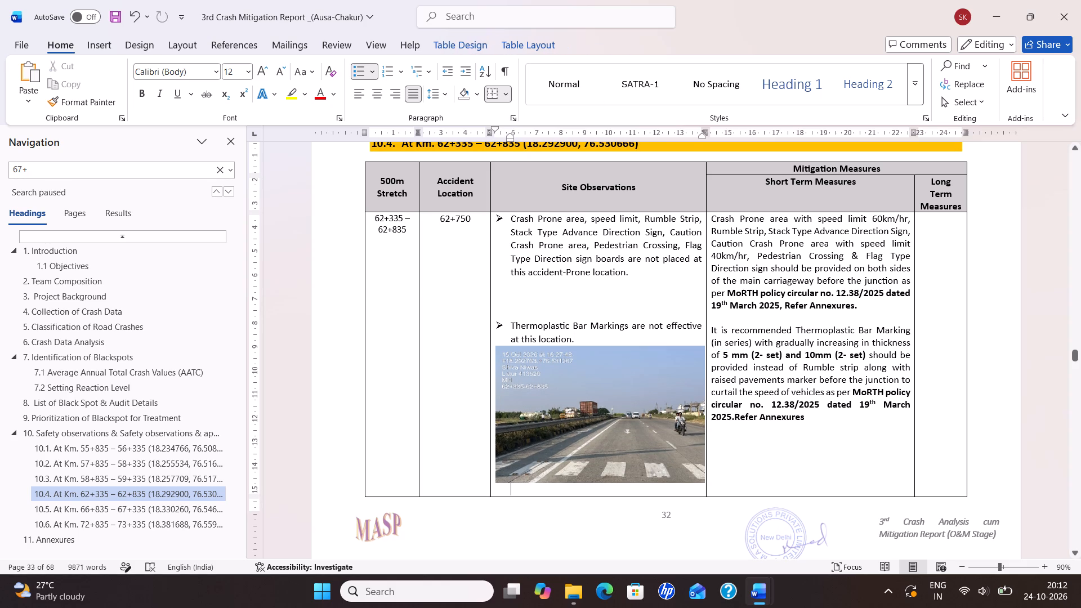
Shift the blank line above section 10.4's "As per clause 5.5.7" recommendation to below it, keeping the road markings recommendation aligned.
scroll(574, 442, down, 10)
scroll(661, 436, down, 1)
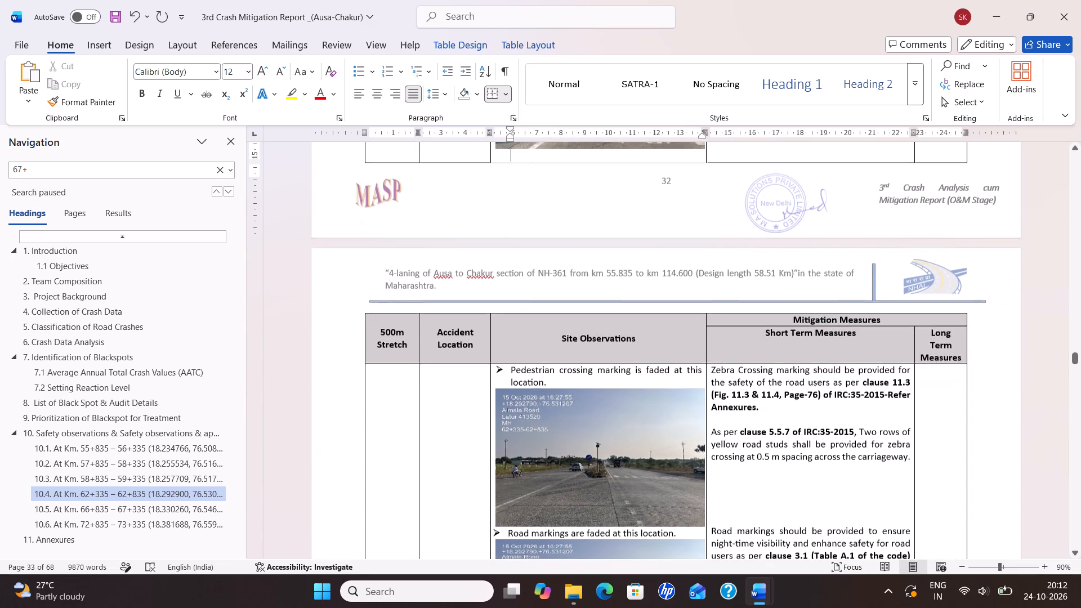
click(769, 421)
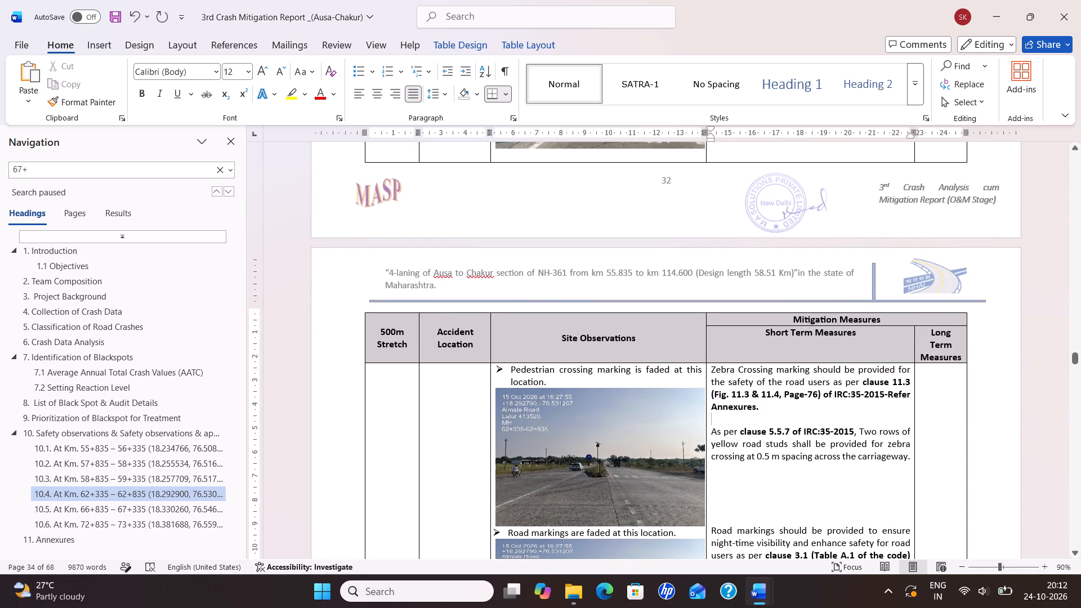
key(BackSpace)
scroll(695, 464, down, 5)
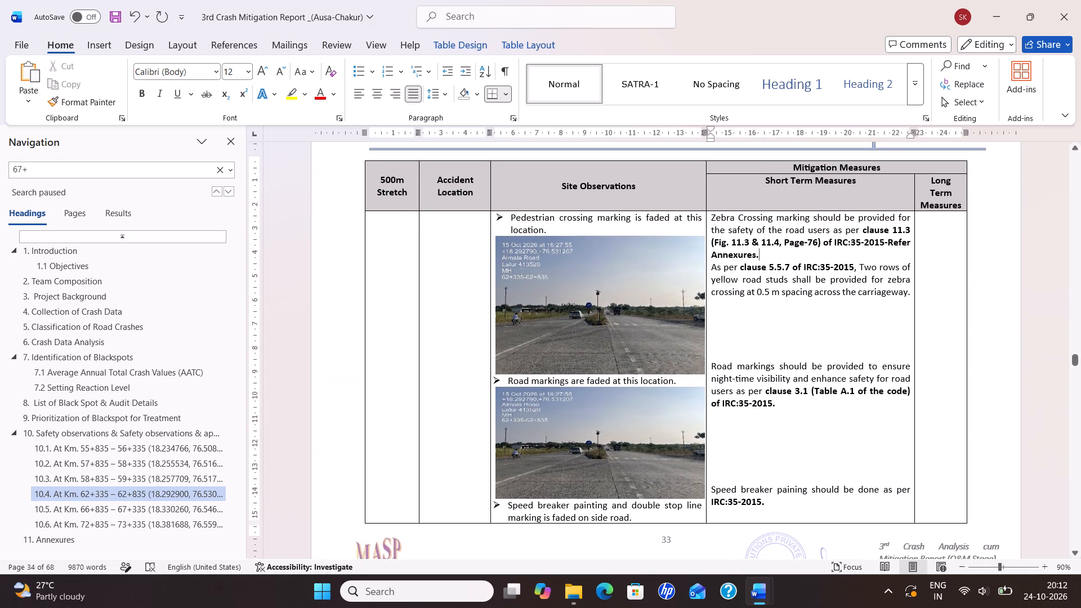
click(749, 316)
key(Return)
Review the layout of the rest of section 10.4, section 10.5 and the start of section 10.6, returning to section 10.5.
scroll(702, 385, down, 3)
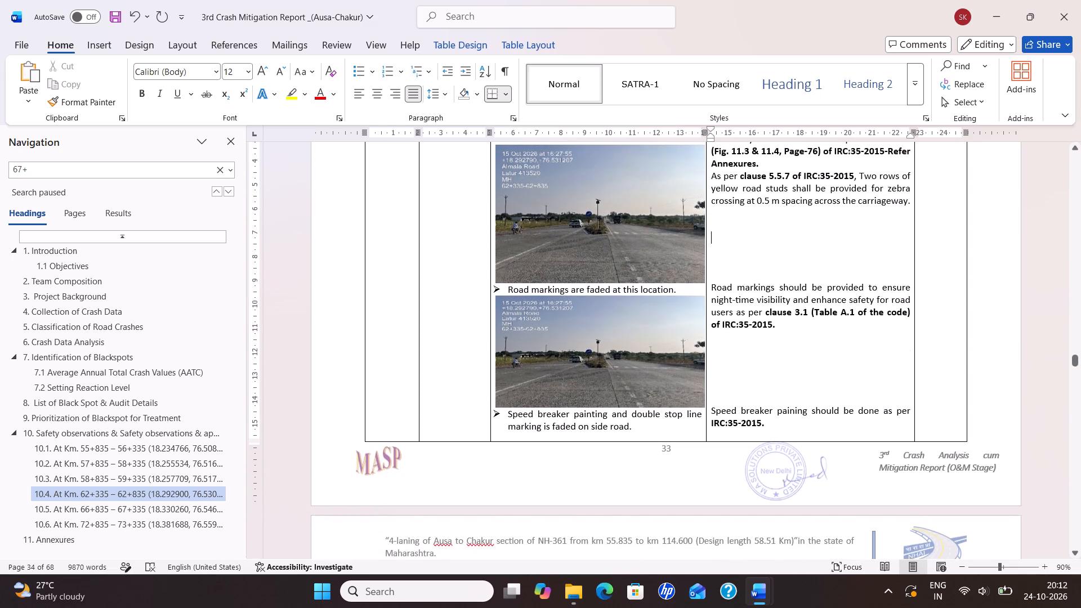
scroll(698, 388, down, 6)
scroll(655, 345, down, 8)
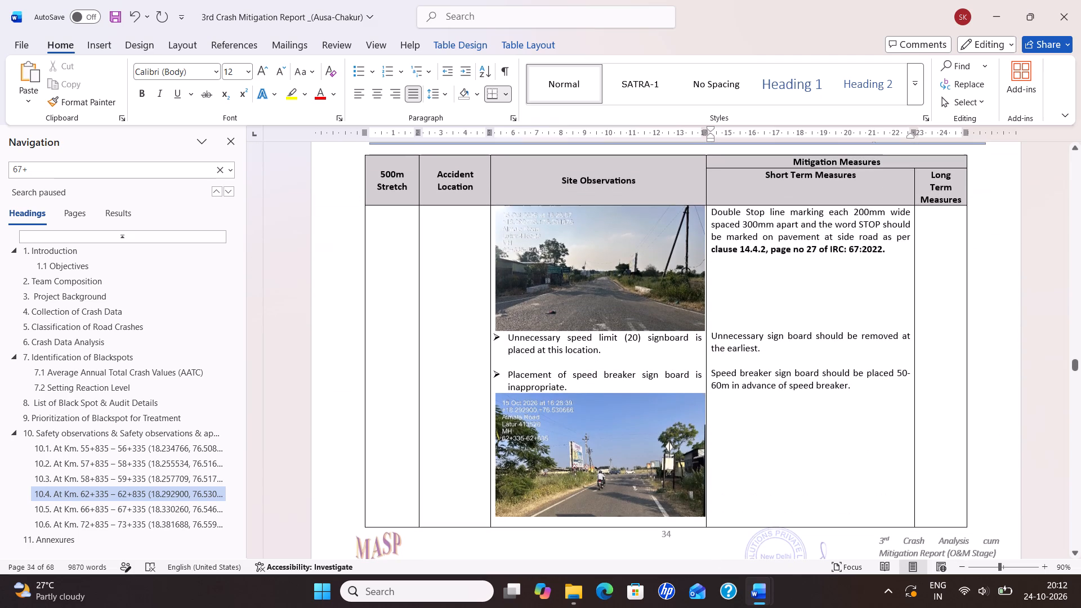
scroll(678, 378, down, 12)
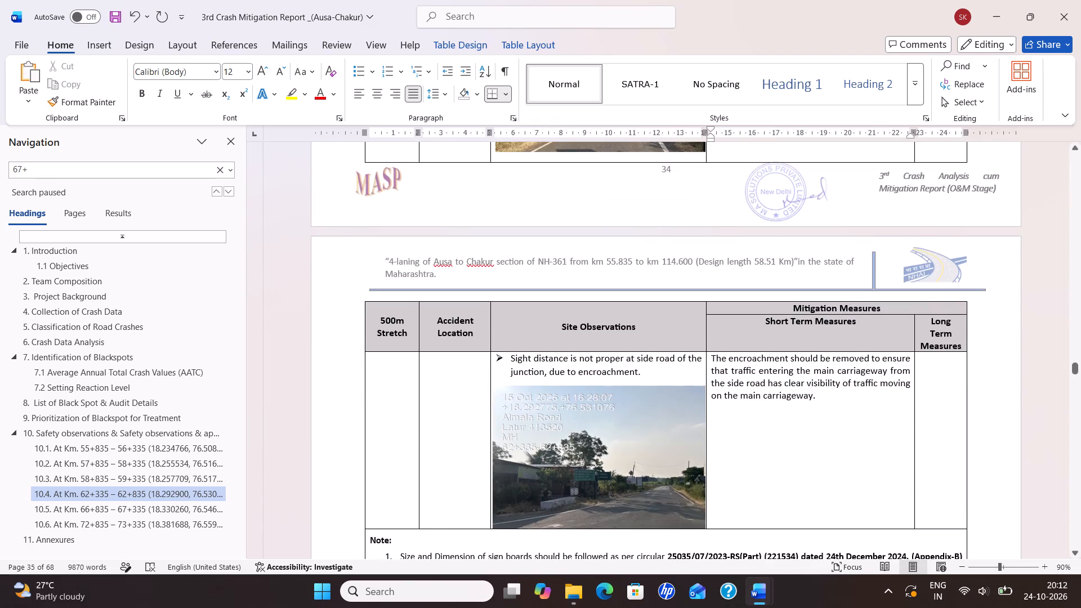
scroll(664, 359, down, 9)
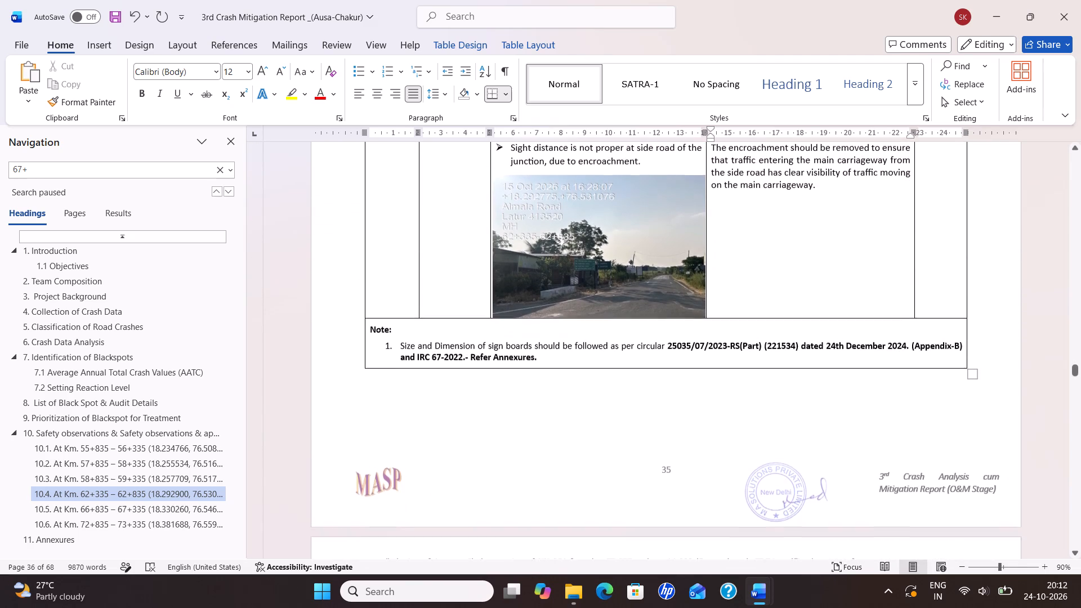
scroll(666, 384, down, 20)
scroll(666, 384, down, 13)
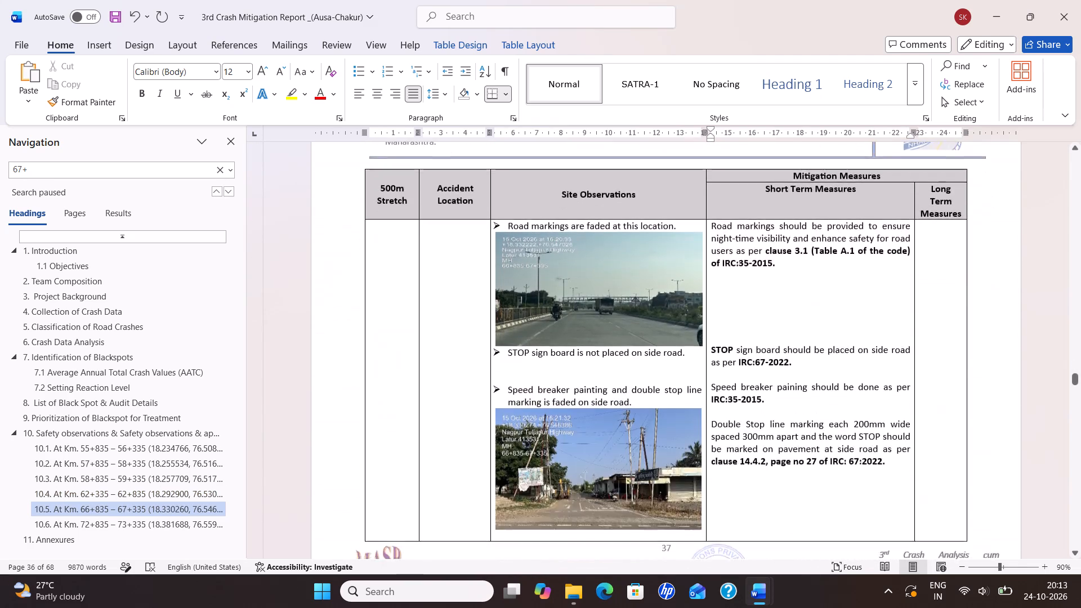
scroll(668, 390, down, 14)
scroll(682, 390, up, 1)
scroll(689, 406, down, 20)
scroll(689, 406, down, 1)
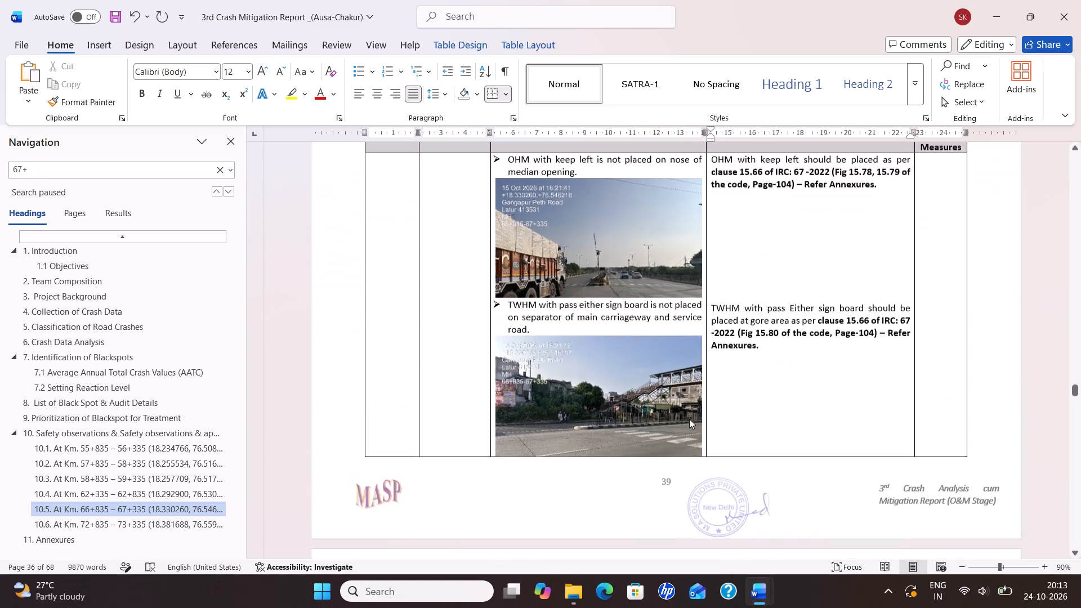
scroll(689, 419, down, 18)
scroll(689, 418, down, 12)
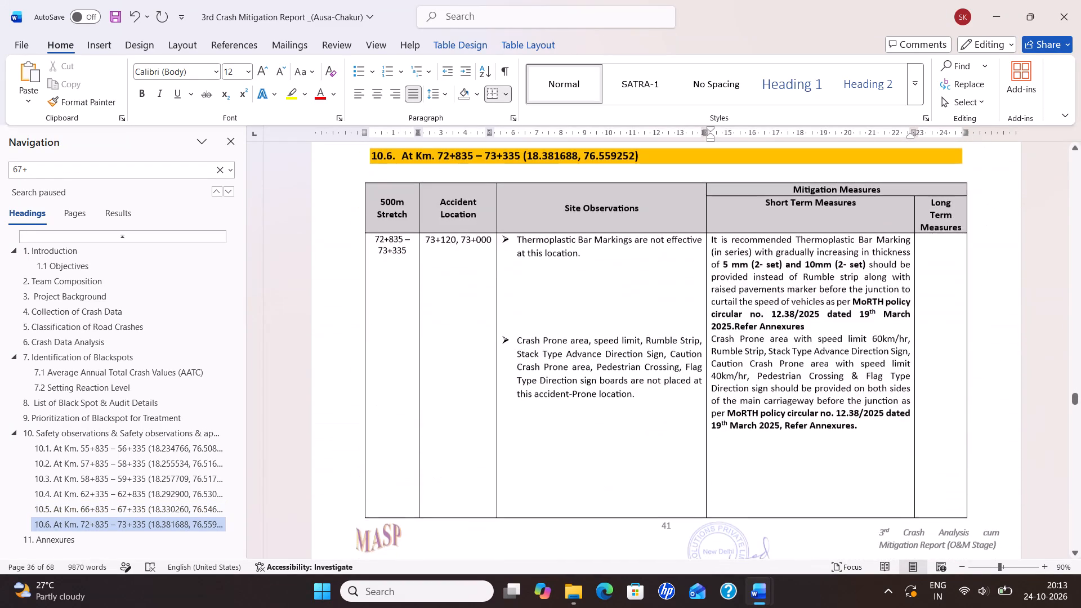
scroll(689, 418, up, 19)
scroll(647, 408, up, 15)
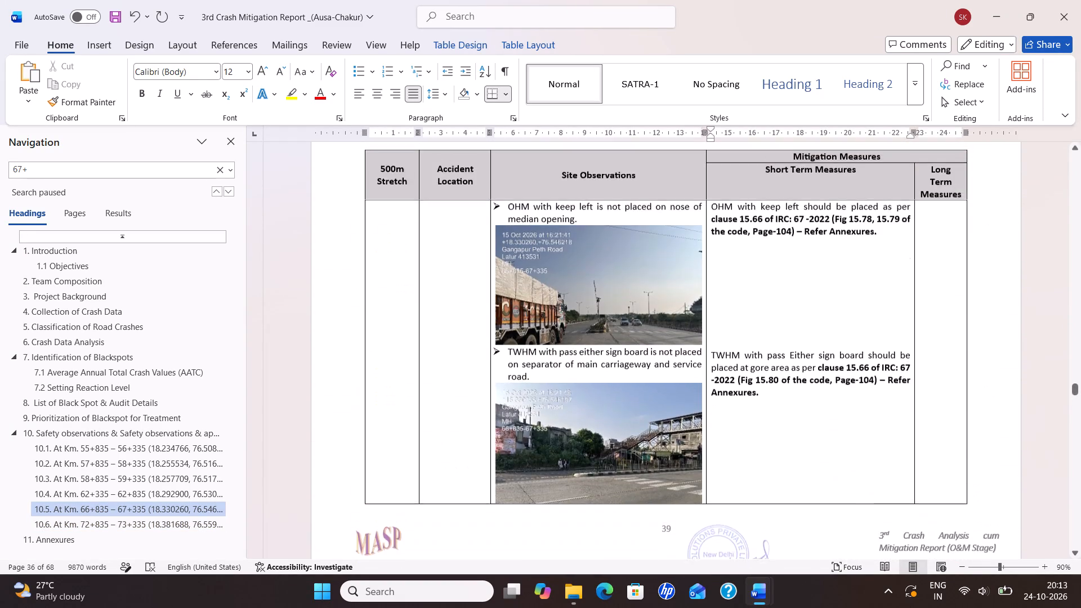
scroll(647, 408, down, 8)
scroll(645, 428, up, 16)
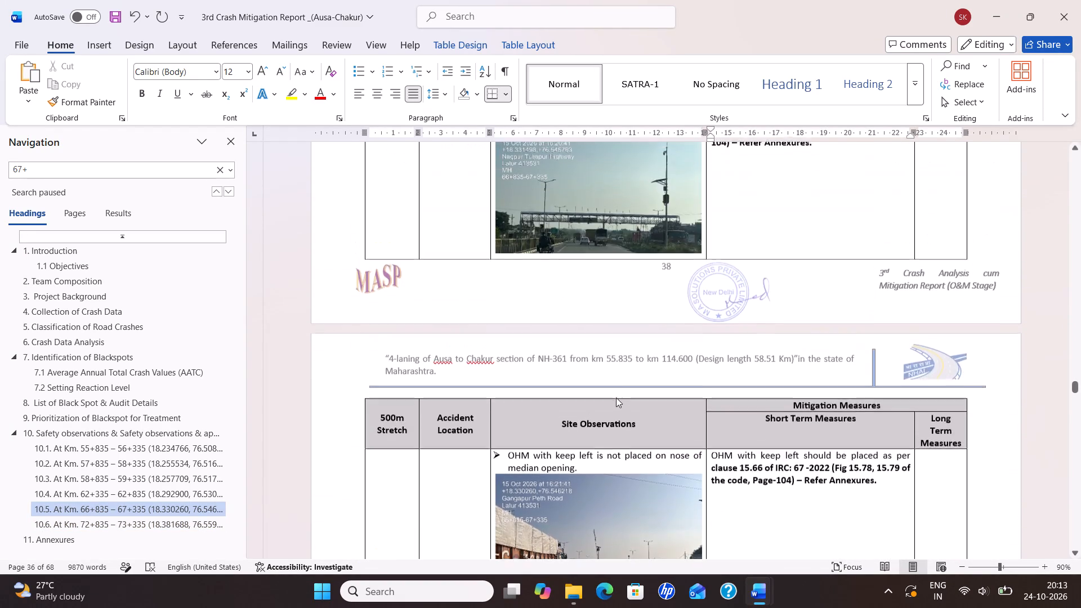
scroll(616, 397, up, 15)
scroll(621, 400, up, 11)
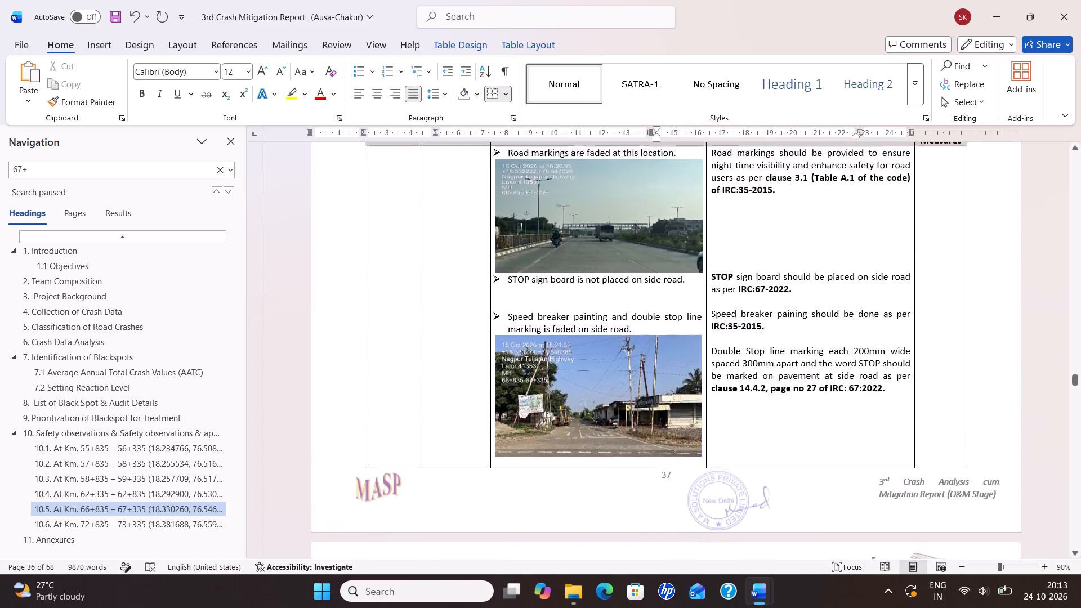
Increase the height of the photo below section 10.5's "Road markings are faded at this location" observation.
scroll(627, 405, up, 3)
scroll(627, 405, down, 4)
scroll(631, 408, up, 7)
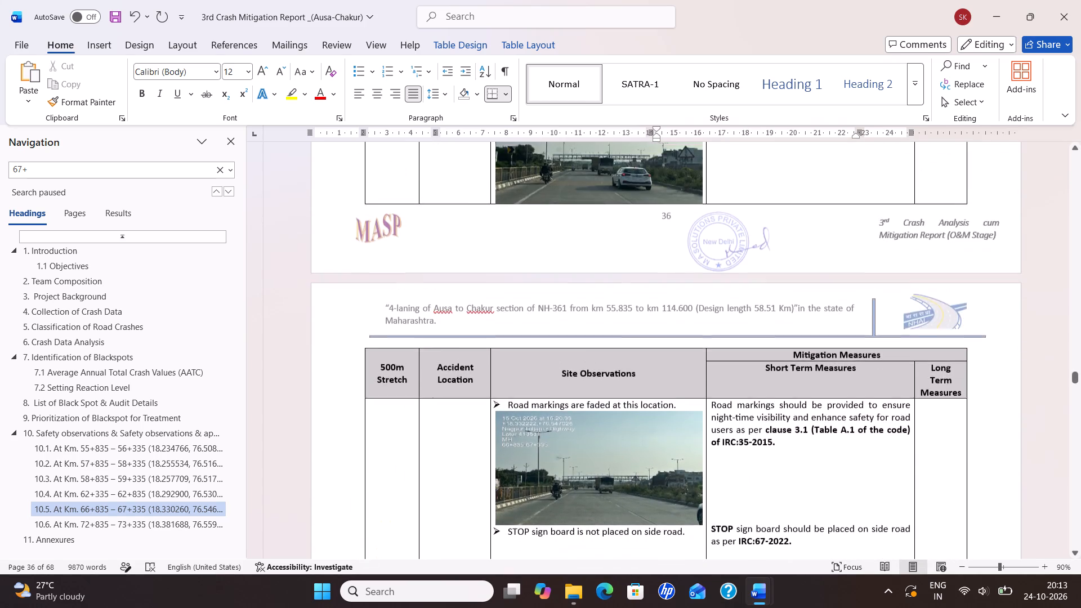
scroll(631, 408, up, 13)
scroll(627, 407, down, 9)
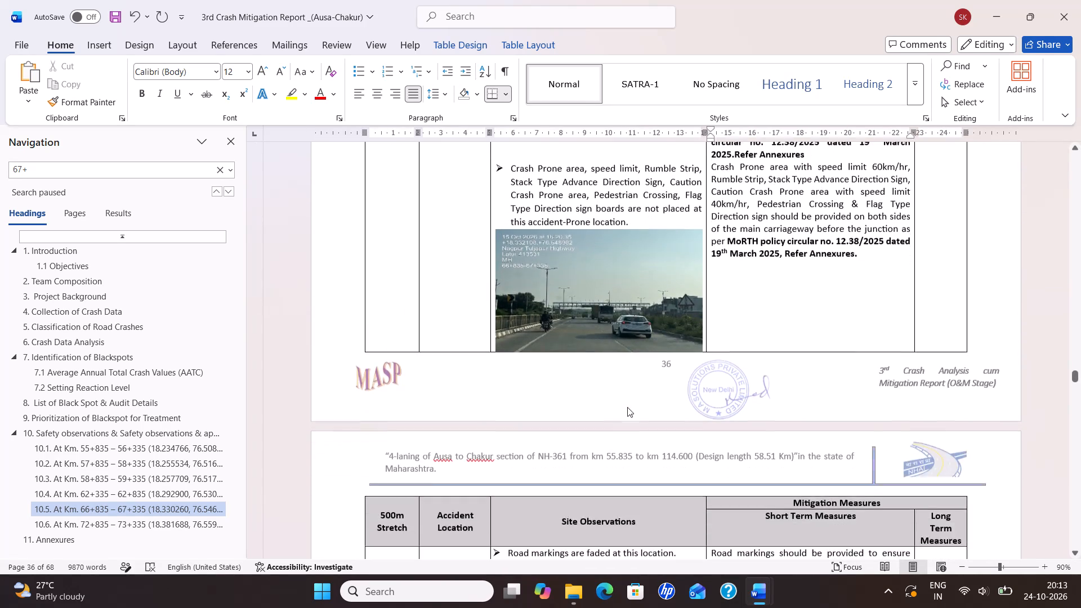
scroll(628, 411, down, 7)
click(601, 420)
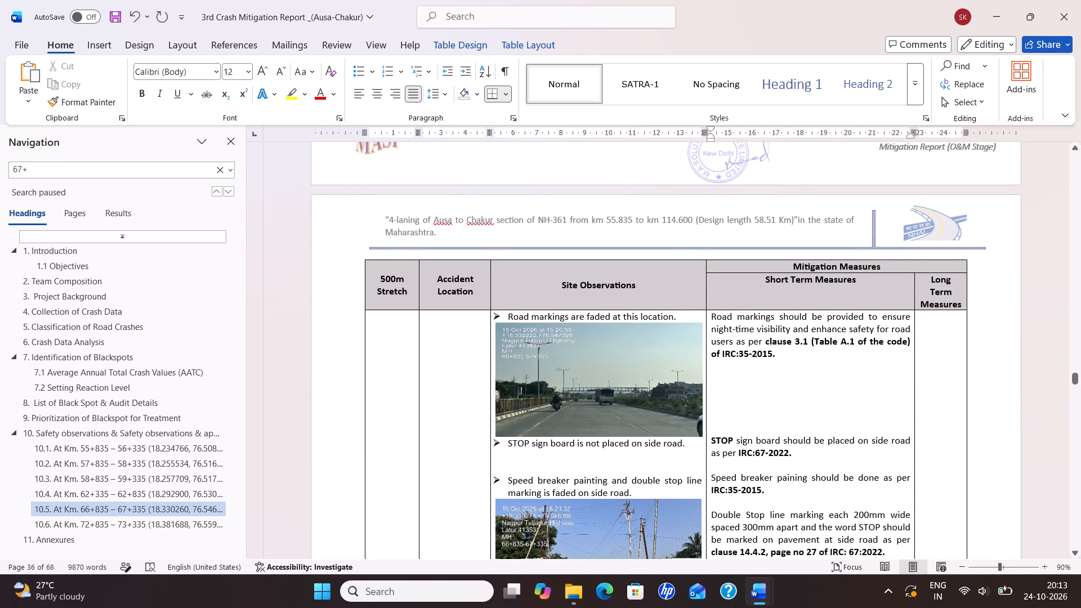
drag(601, 440, 605, 457)
Insert two blank lines above section 10.5's STOP sign board recommendation and slightly heighten the road markings photo so observation and recommendation line up.
click(740, 418)
key(Return)
key(Return)
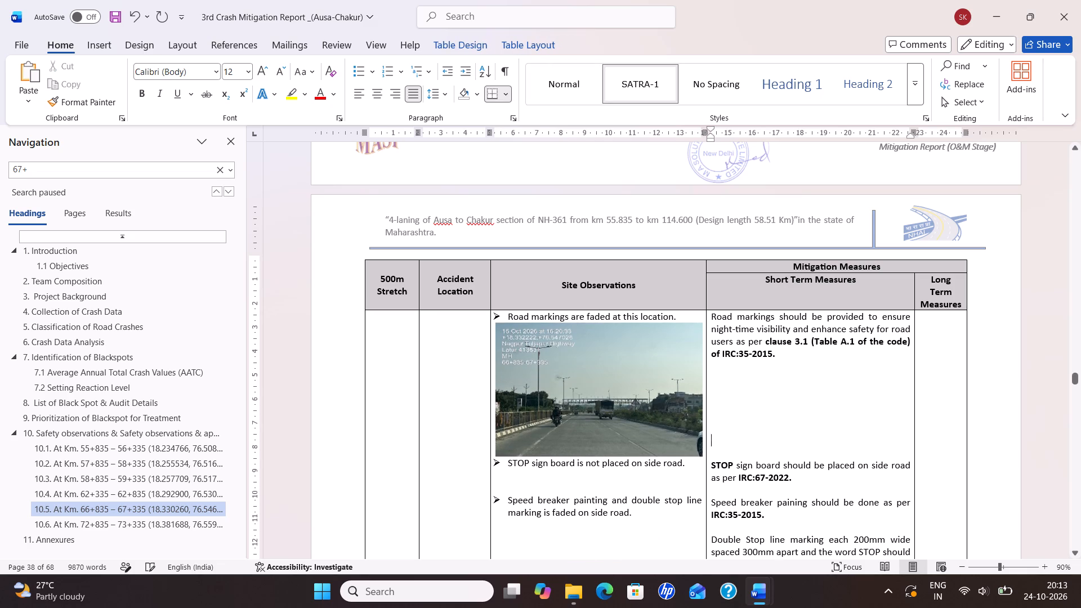
key(BackSpace)
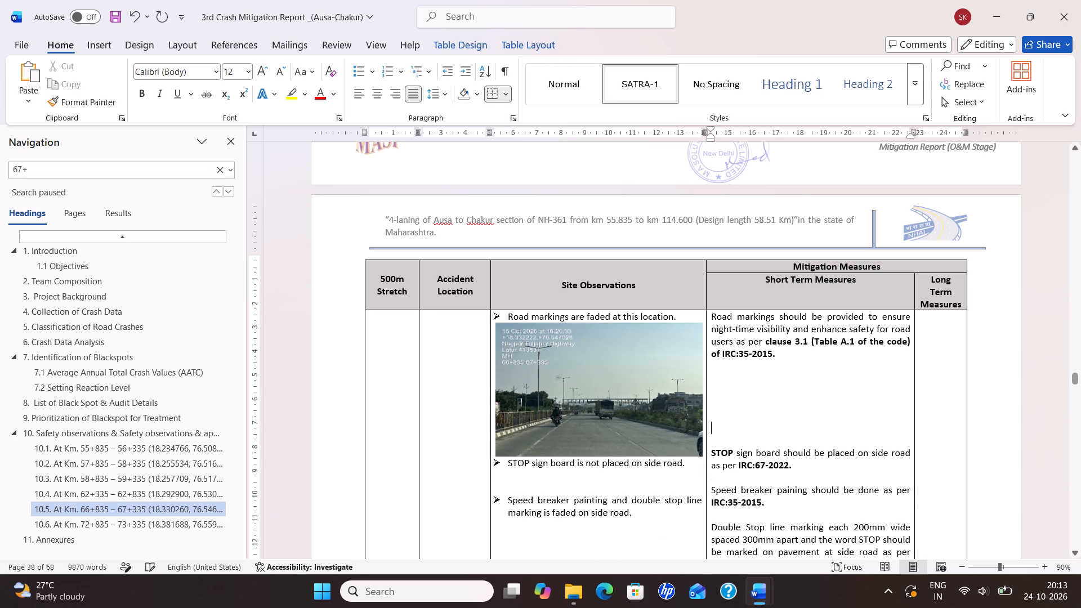
drag(712, 450, 732, 458)
click(748, 429)
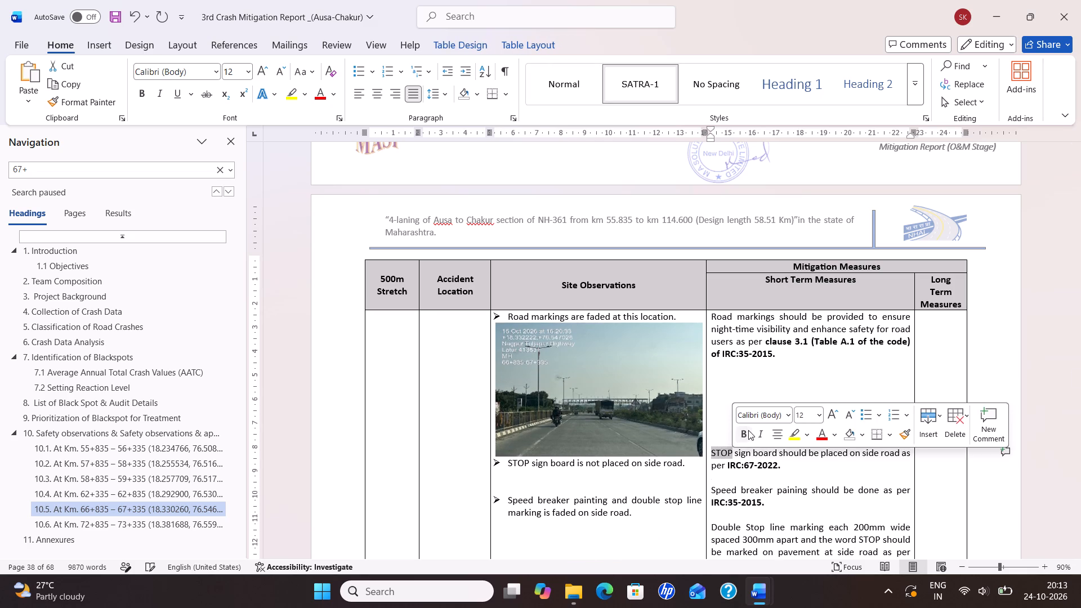
click(717, 418)
click(736, 418)
key(Return)
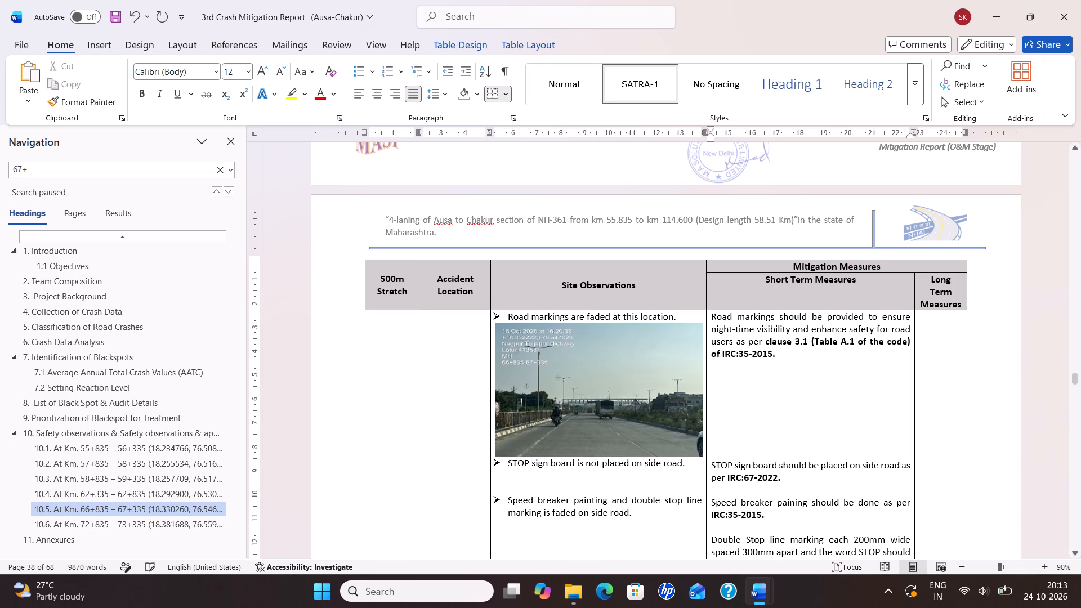
click(669, 428)
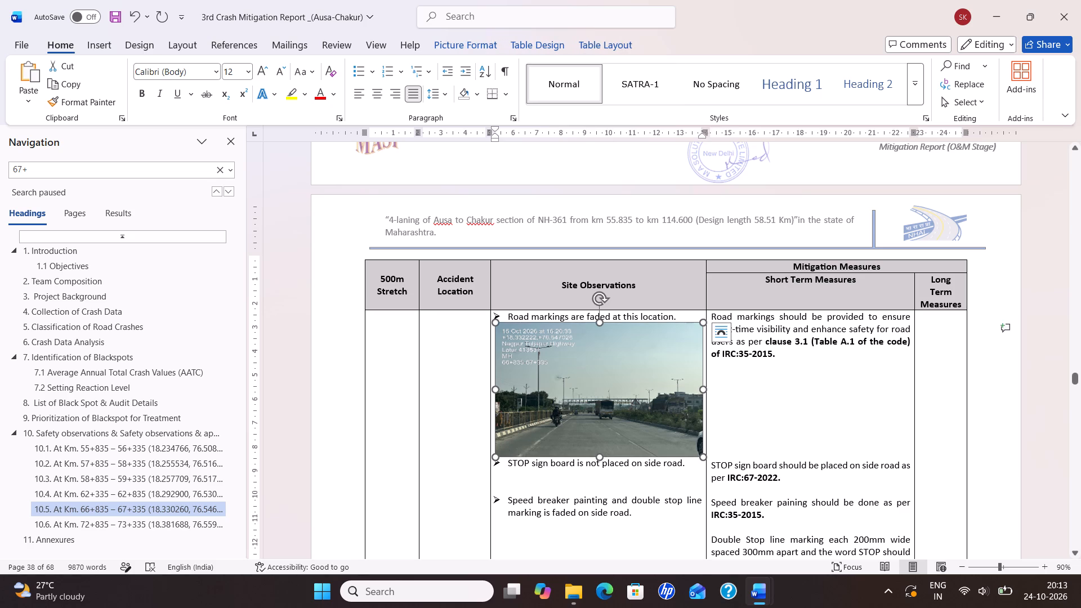
click(601, 459)
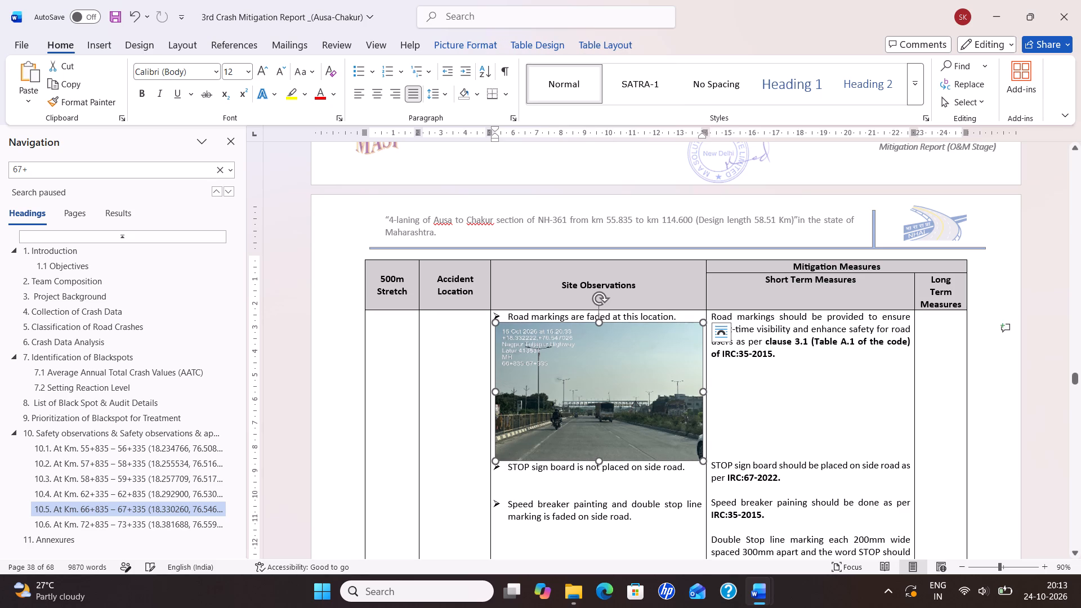
Insert eight blank lines above section 10.5's PGR (Pedestrian guard rail) recommendation to bring it level with the gap in PGR observation.
scroll(649, 476, down, 14)
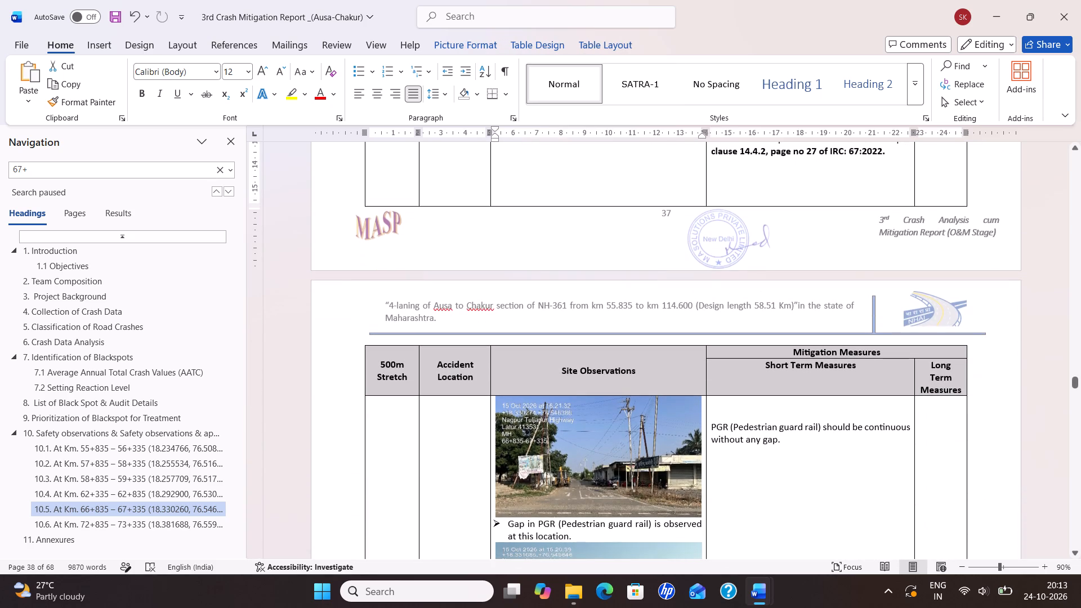
click(728, 413)
key(Return)
key(Return)
key(Return)
key(Return)
key(Return)
key(Return)
key(Return)
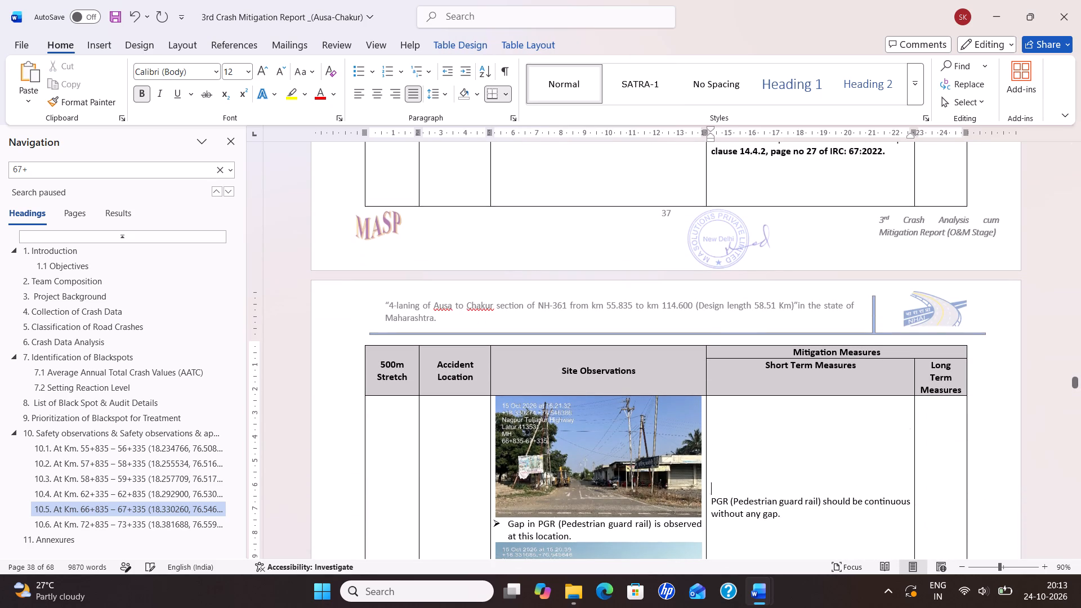
key(Return)
Enlarge the side road photo above the "Gap in PGR" observation to the column width and add one blank line above the PGR recommendation.
click(635, 457)
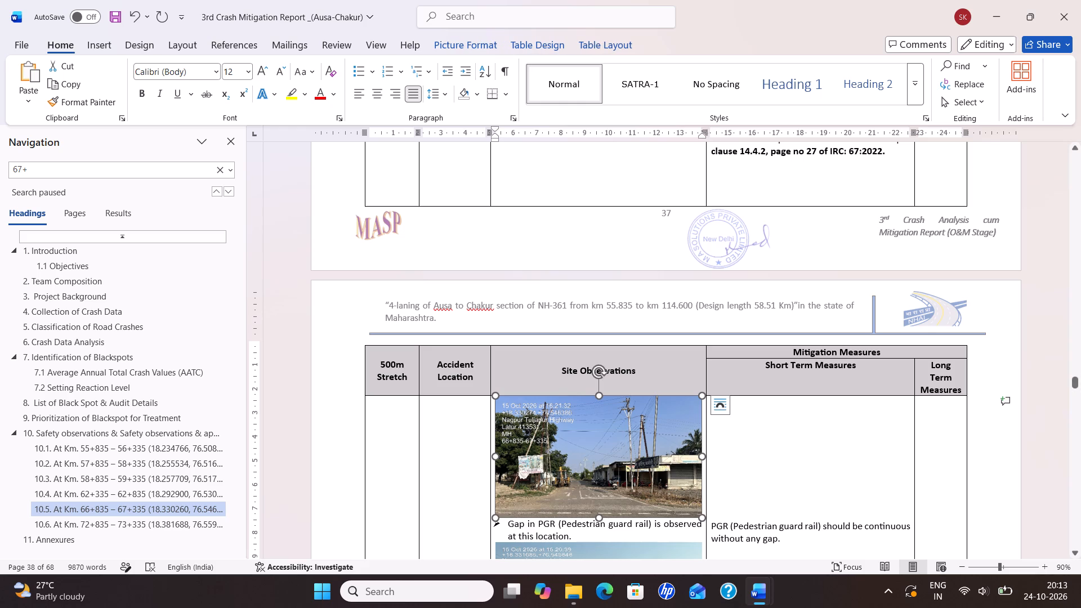
drag(701, 455, 707, 457)
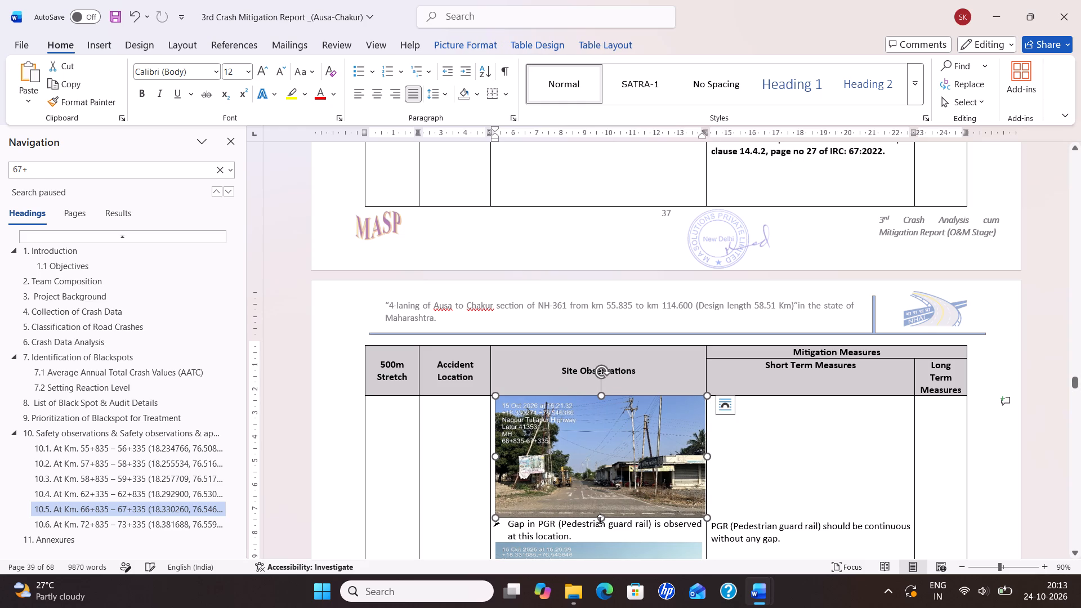
drag(602, 516, 605, 535)
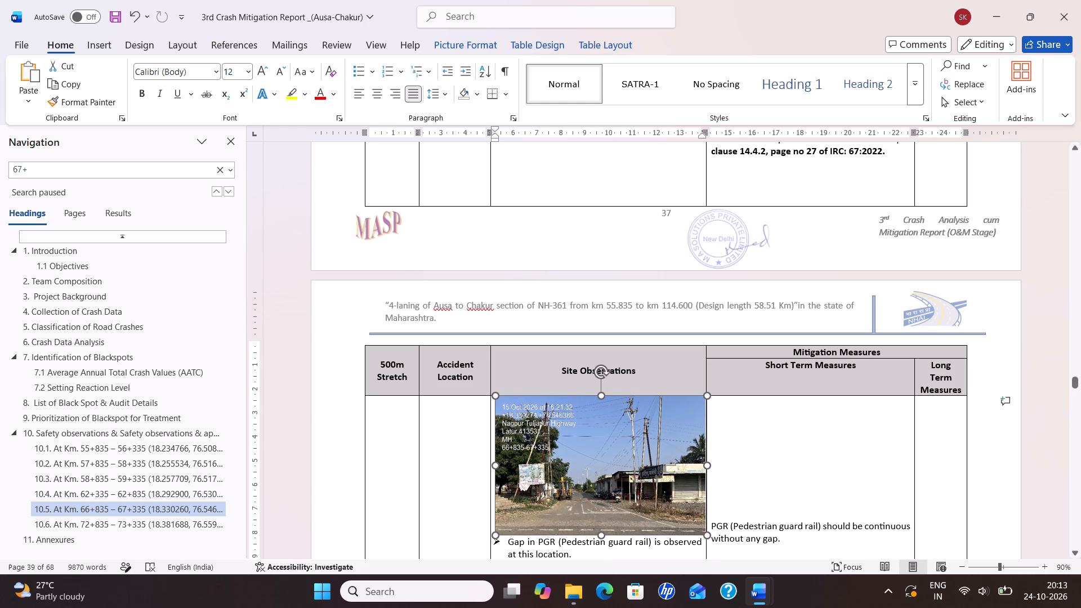
click(747, 497)
key(Return)
key(Return)
key(BackSpace)
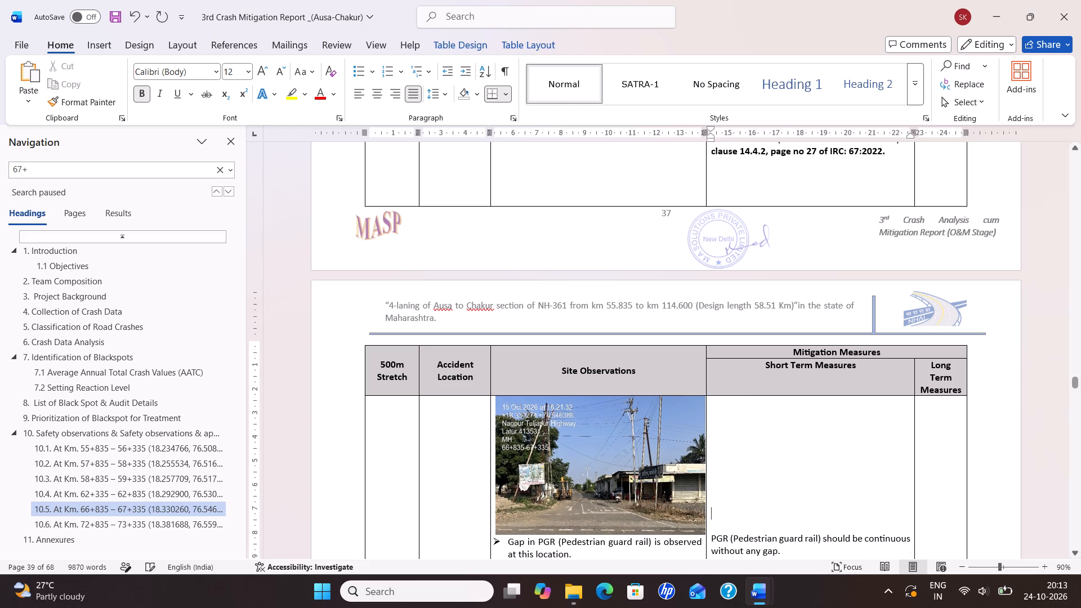
Widen and heighten the photo below the "Gap in PGR" observation and add one blank line above the "Pass either sign board" recommendation.
scroll(705, 491, down, 8)
click(721, 416)
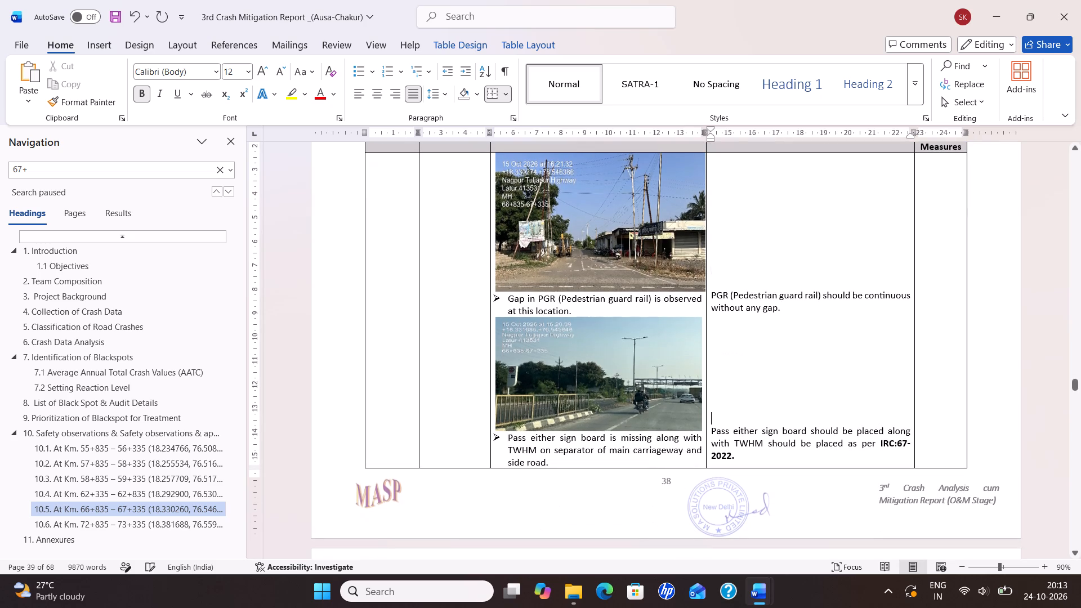
click(641, 400)
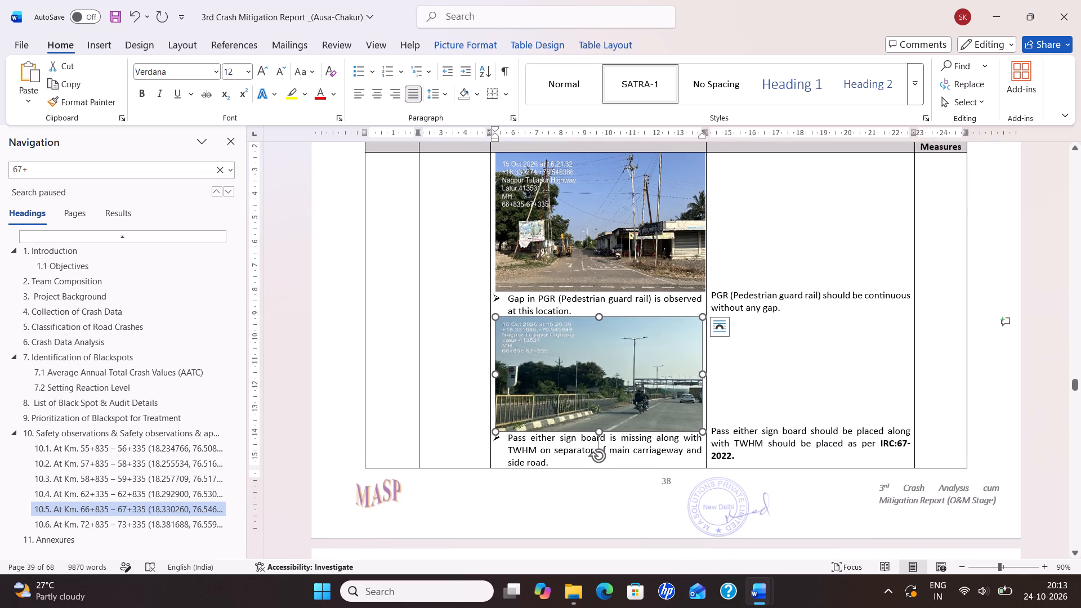
click(705, 380)
click(702, 373)
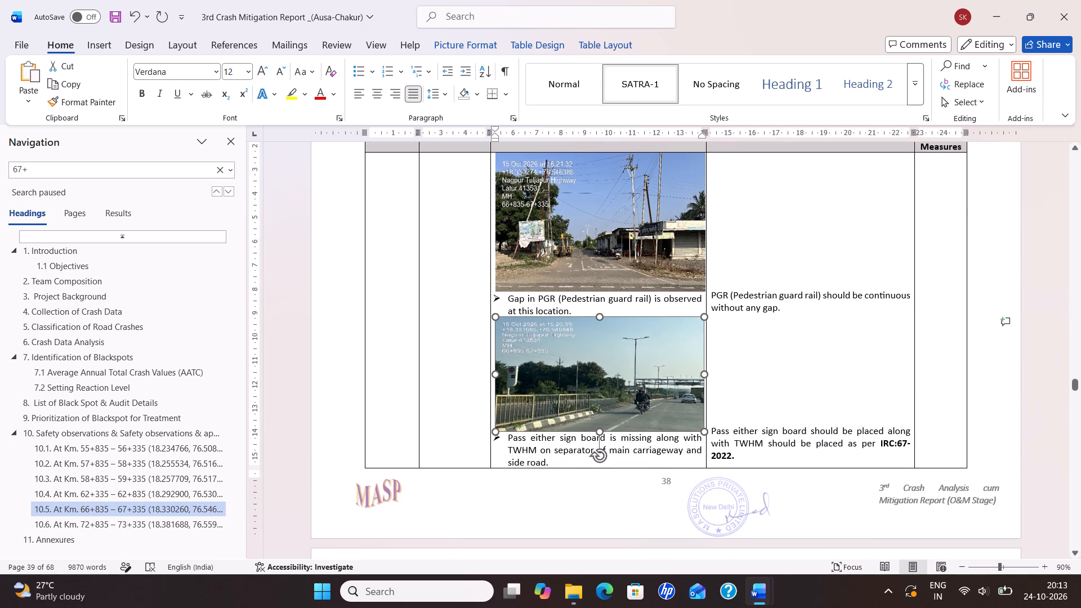
click(713, 394)
click(631, 413)
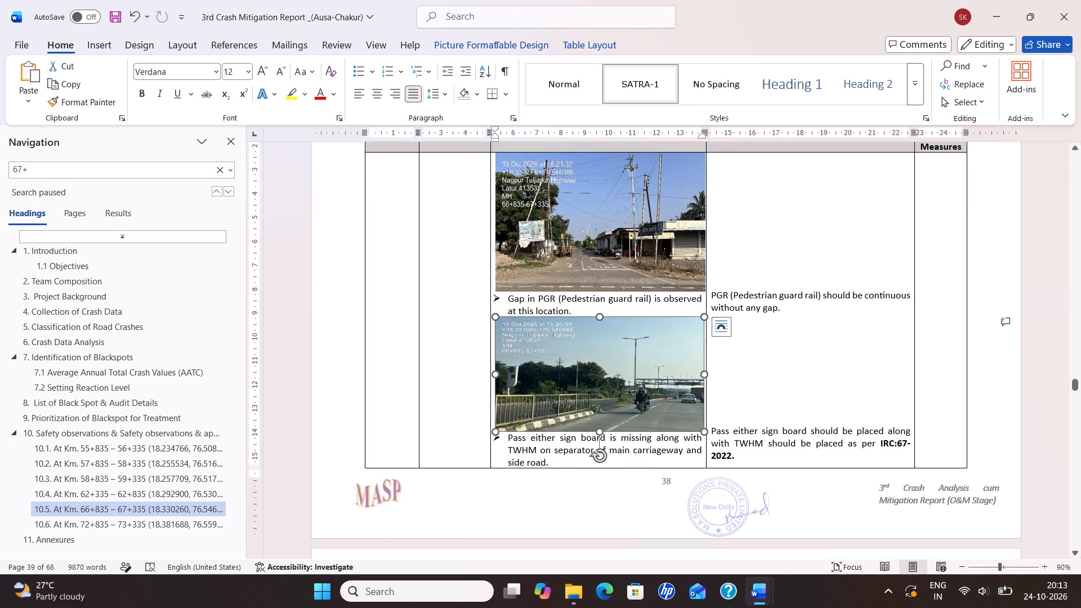
click(725, 419)
key(Return)
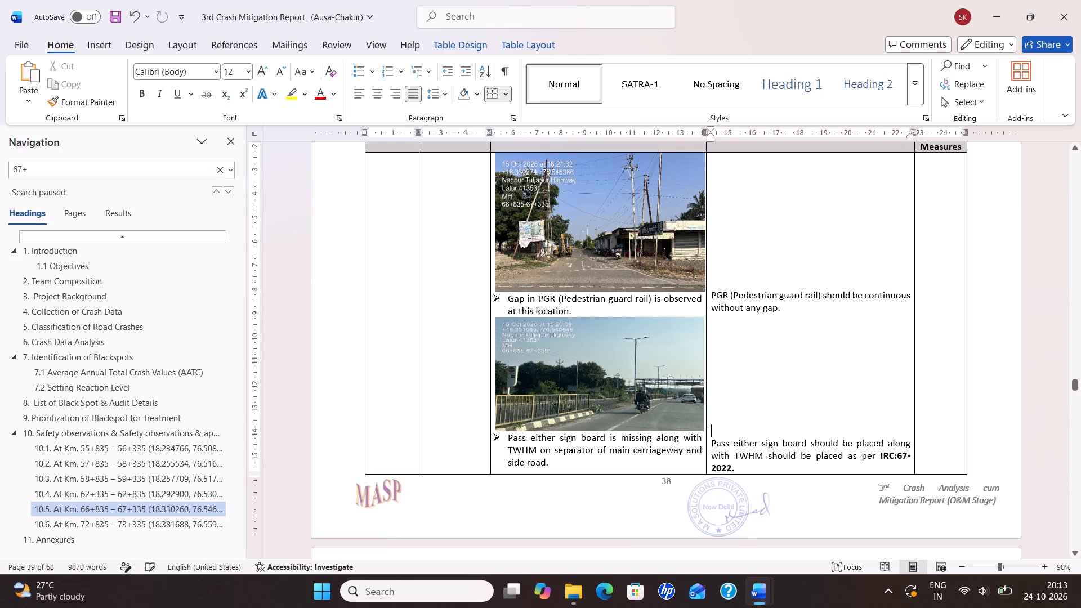
click(605, 394)
drag(599, 430, 603, 435)
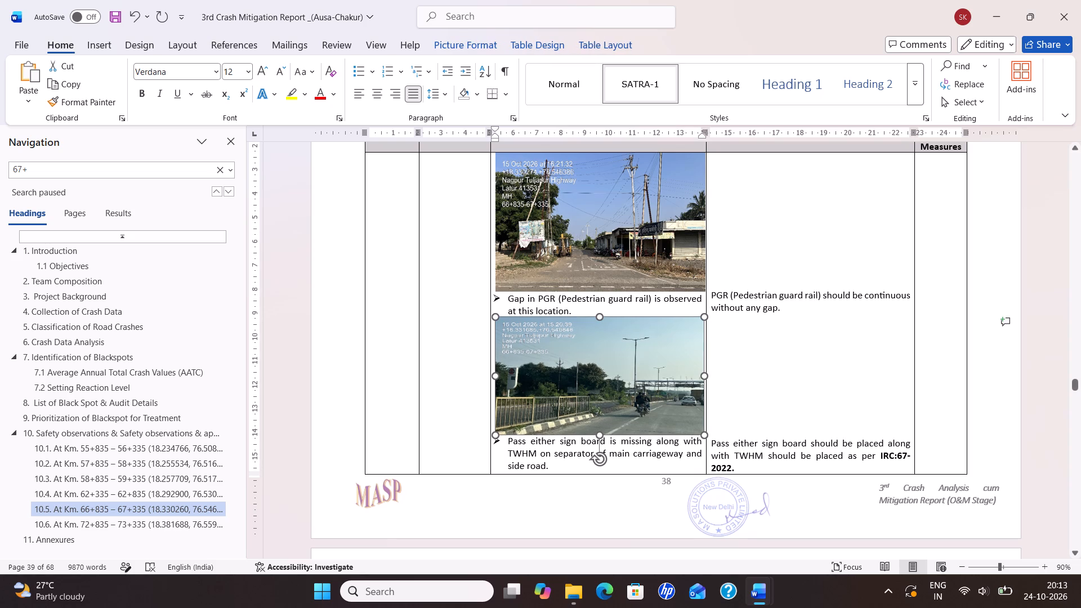
drag(603, 435, 605, 438)
Delete the blank line above section 10.5's "OHM is not placed before MBCB" observation.
scroll(613, 431, down, 11)
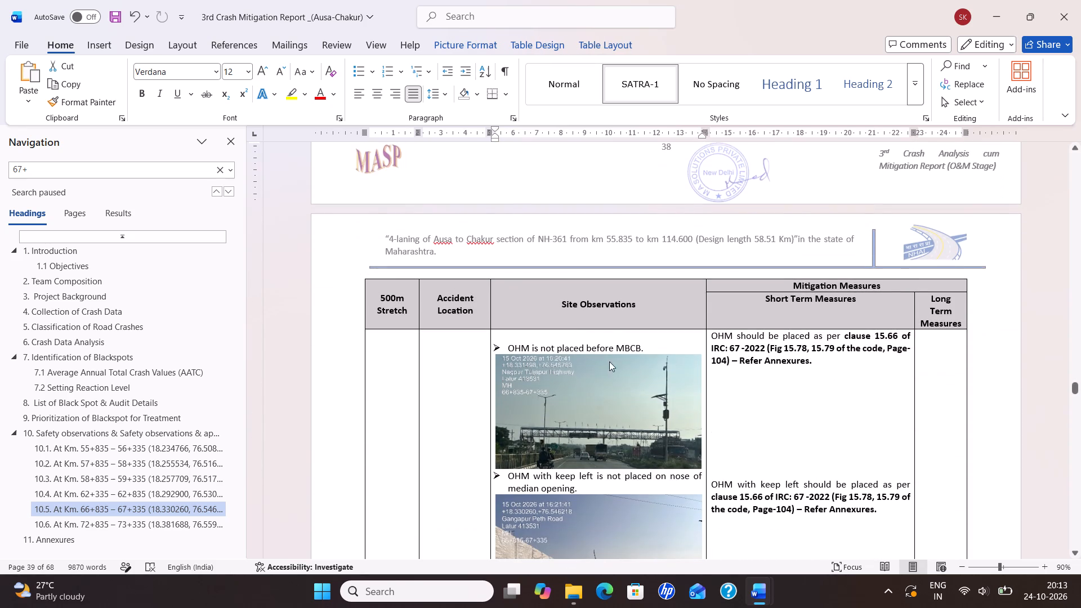
click(591, 335)
key(BackSpace)
key(BackSpace)
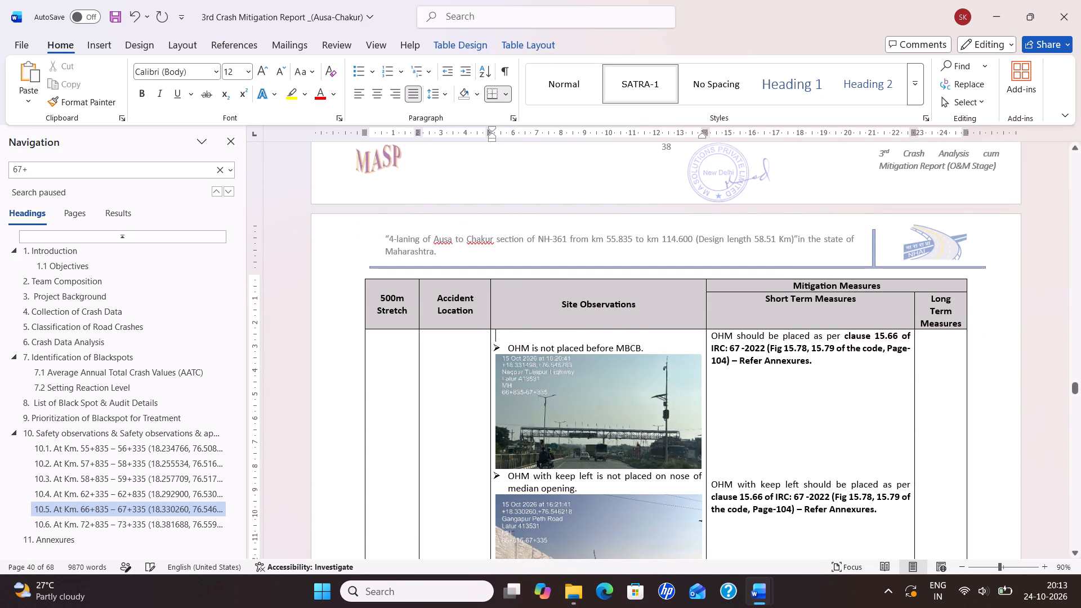
key(BackSpace)
Widen the photo below the "OHM is not placed before MBCB" observation to the column width and increase its height.
scroll(744, 403, down, 3)
click(671, 341)
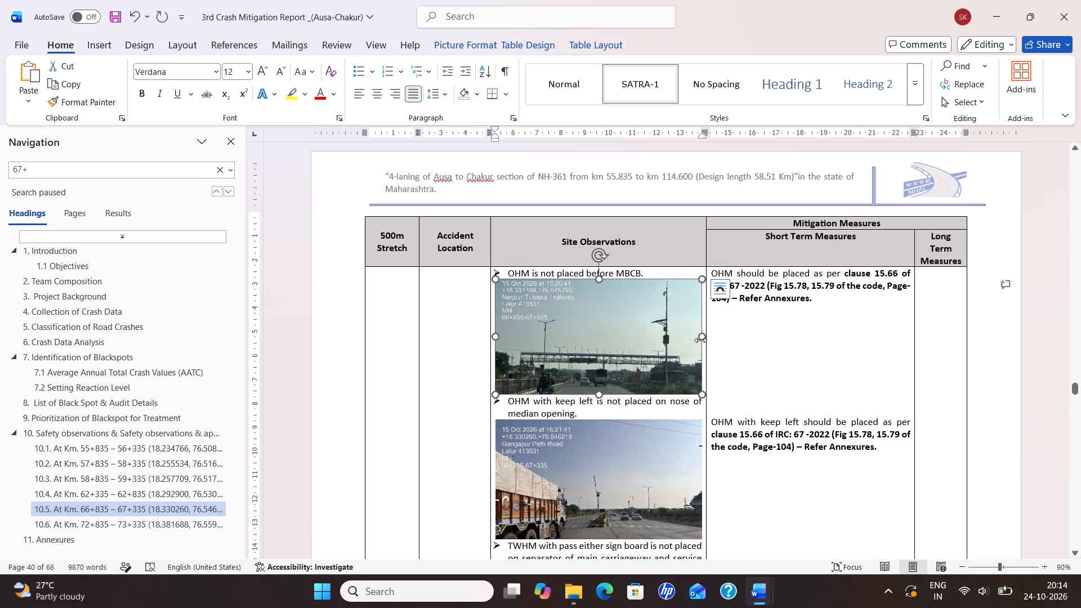
click(702, 339)
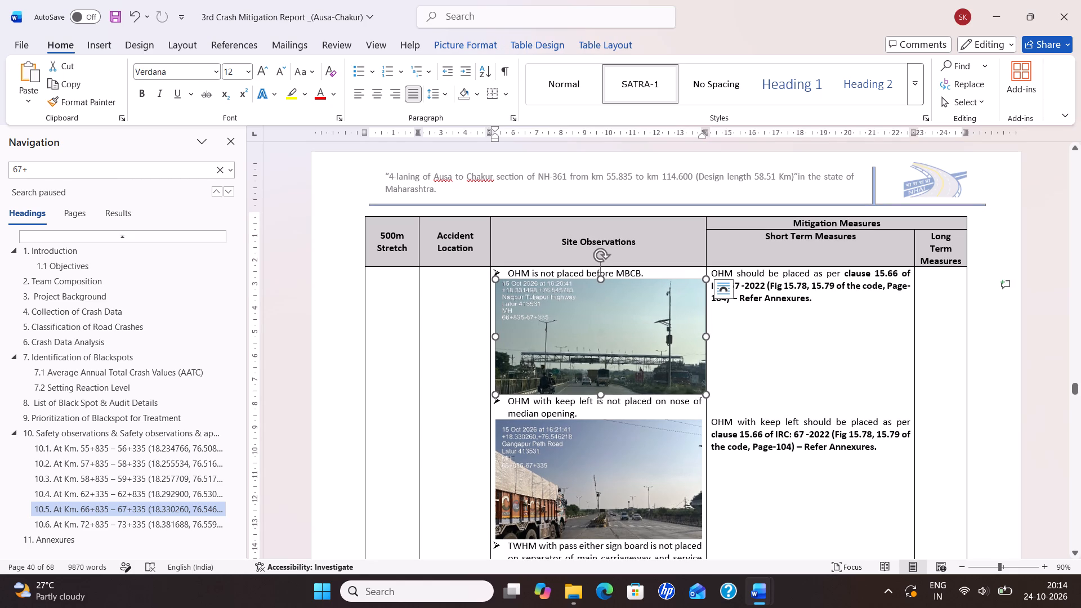
drag(600, 397, 601, 416)
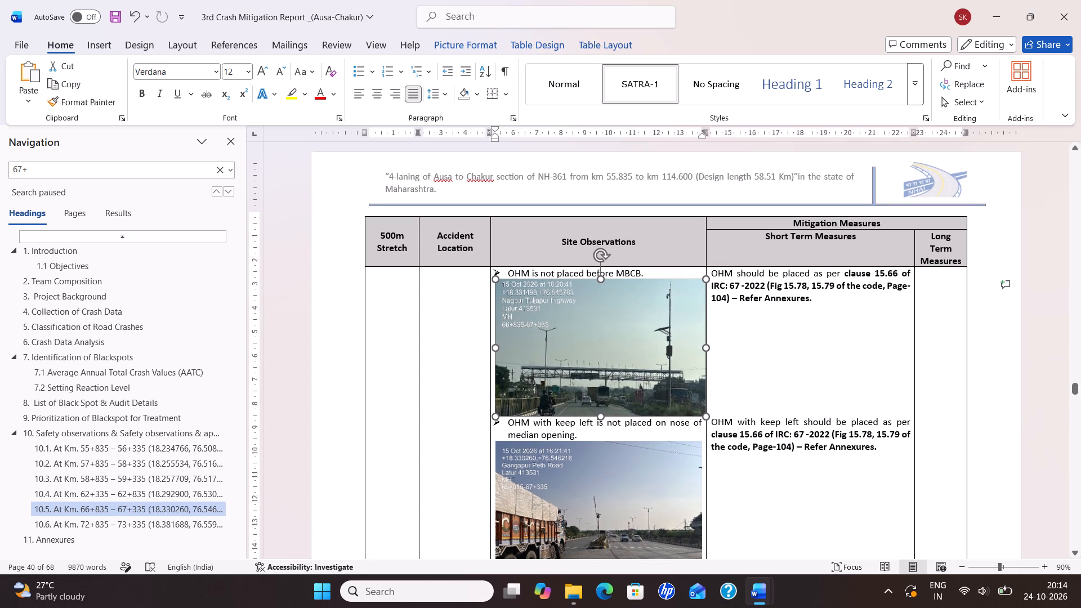
drag(601, 416, 602, 418)
Increase the height of the photo below the "OHM with keep left" observation and add a blank line above the TWHM recommendation.
scroll(602, 412, down, 6)
click(644, 314)
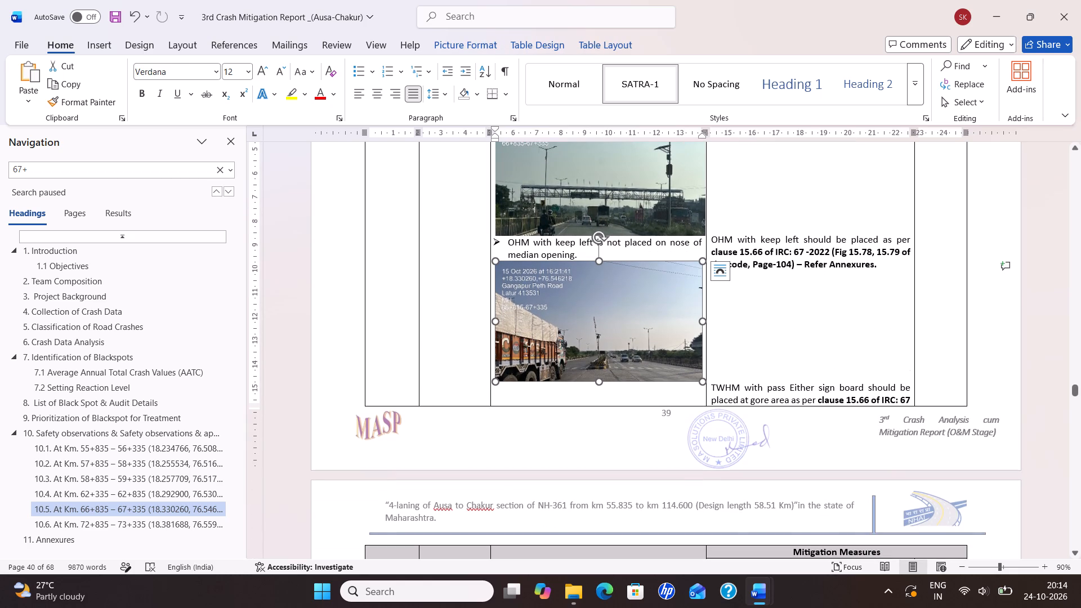
drag(600, 385, 602, 401)
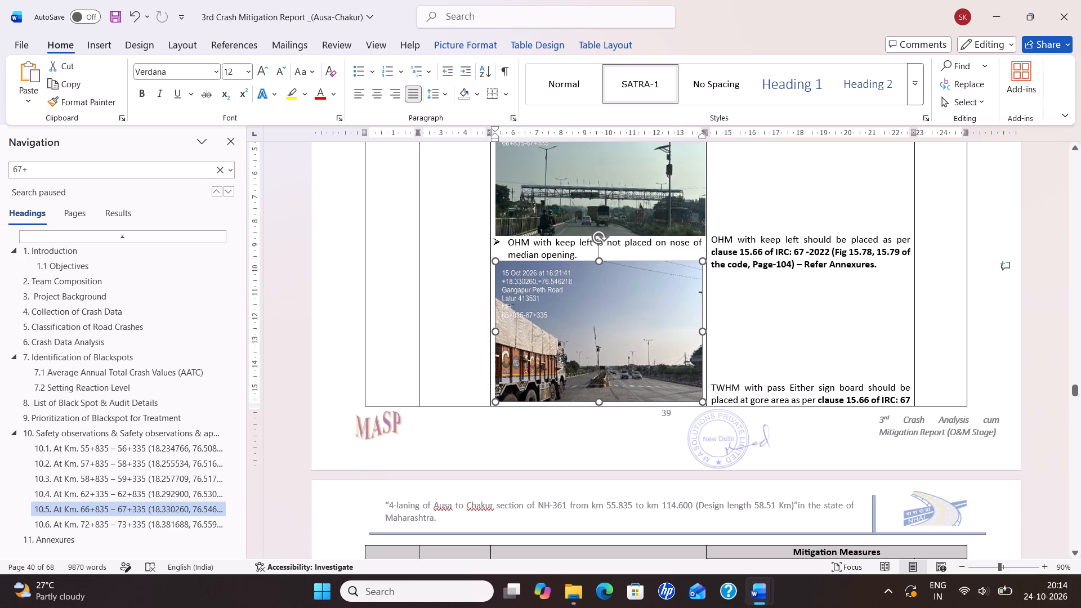
click(794, 341)
key(Return)
Review the layout from the end of section 10.5 through section 10.6 and the Annexures to the last page.
scroll(786, 347, down, 8)
scroll(663, 377, down, 15)
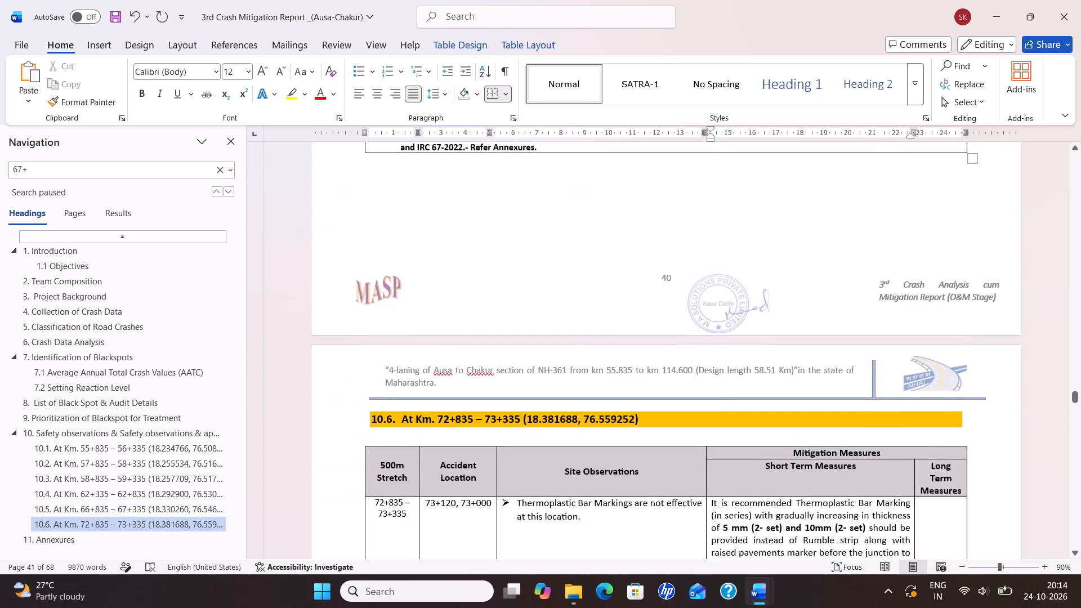
scroll(658, 396, down, 5)
scroll(616, 348, down, 11)
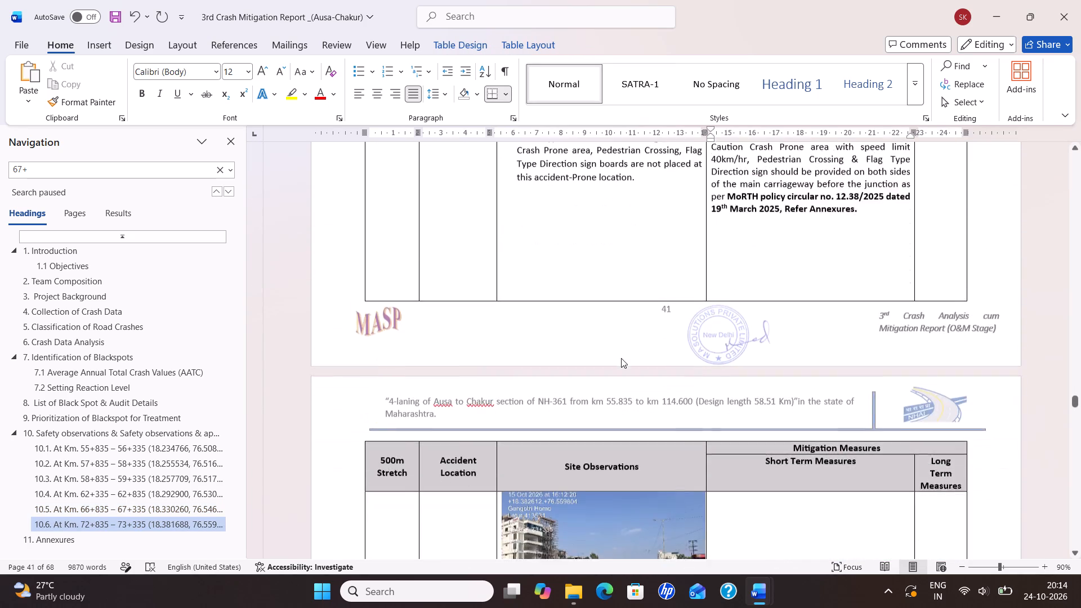
scroll(621, 358, down, 20)
scroll(621, 358, down, 12)
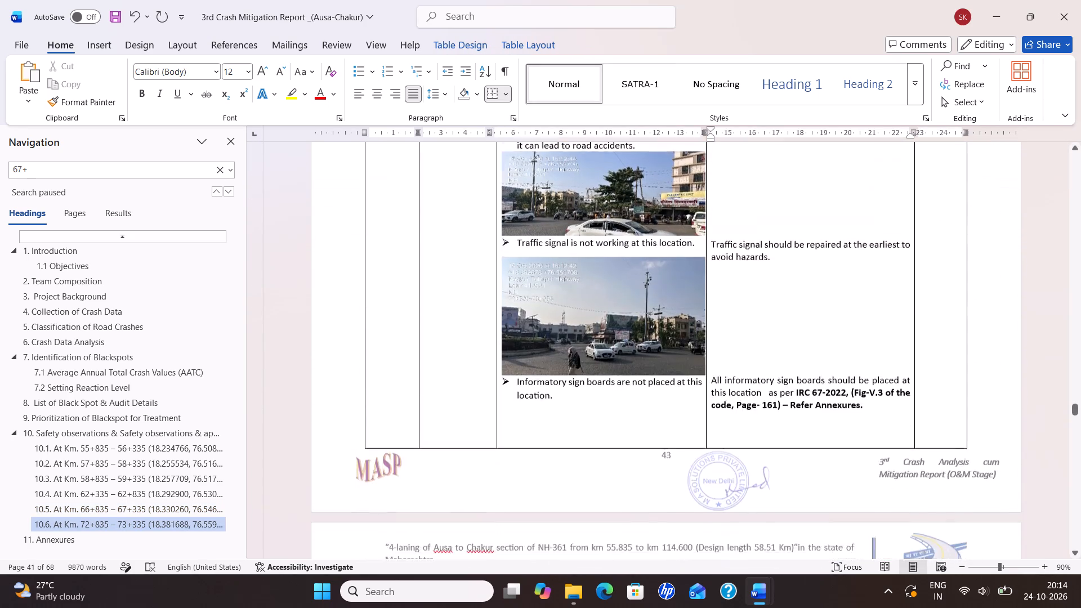
scroll(777, 355, down, 5)
scroll(780, 357, down, 20)
scroll(780, 357, down, 1)
scroll(794, 375, up, 1)
scroll(739, 375, down, 7)
scroll(434, 562, down, 4)
scroll(1004, 468, down, 16)
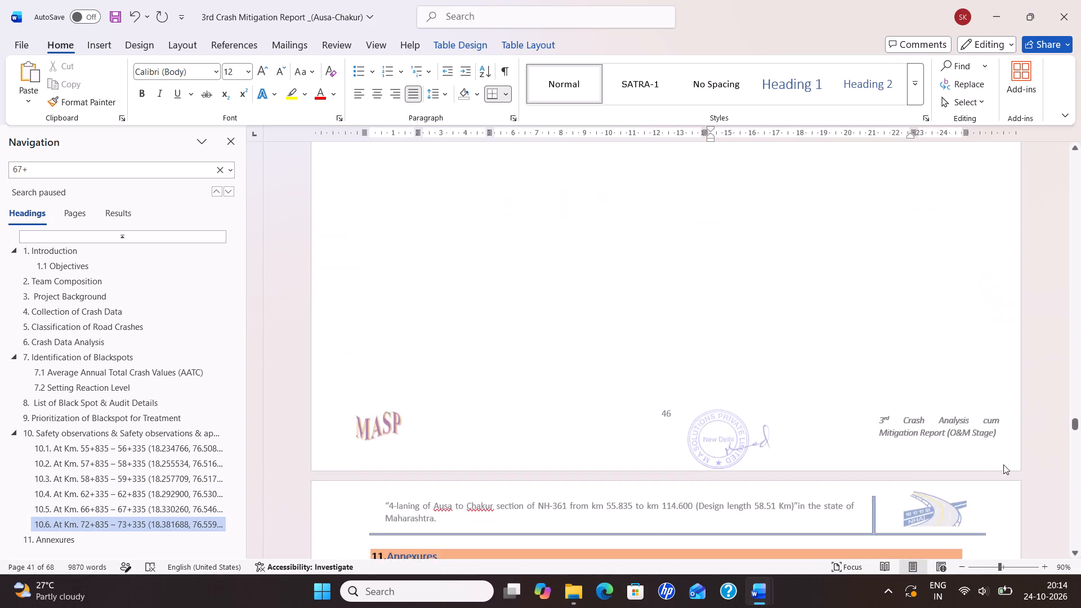
scroll(1003, 464, down, 20)
scroll(1003, 464, down, 6)
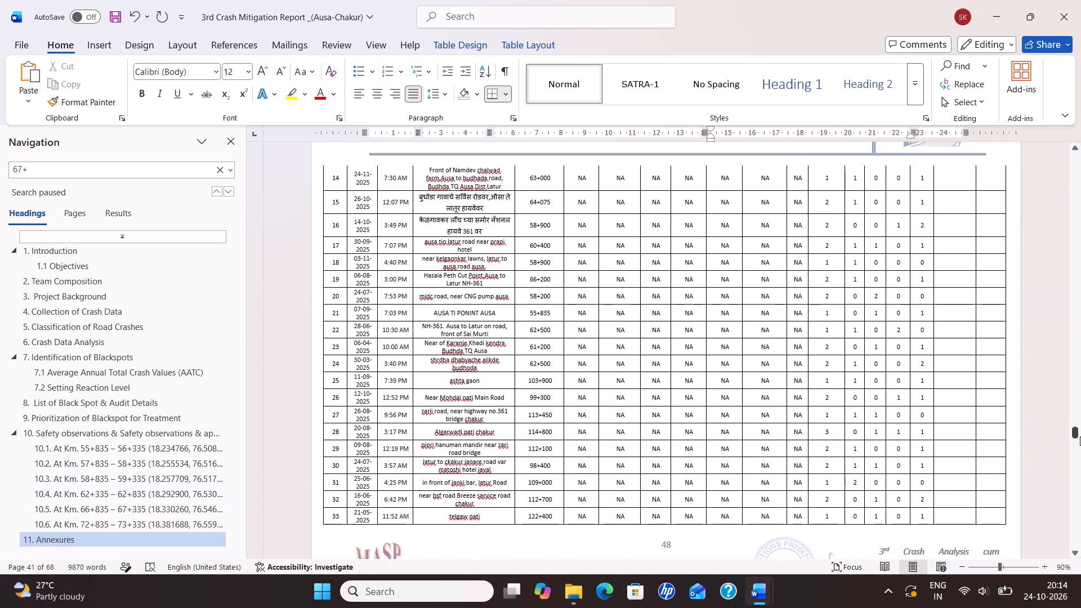
drag(1077, 433, 1065, 520)
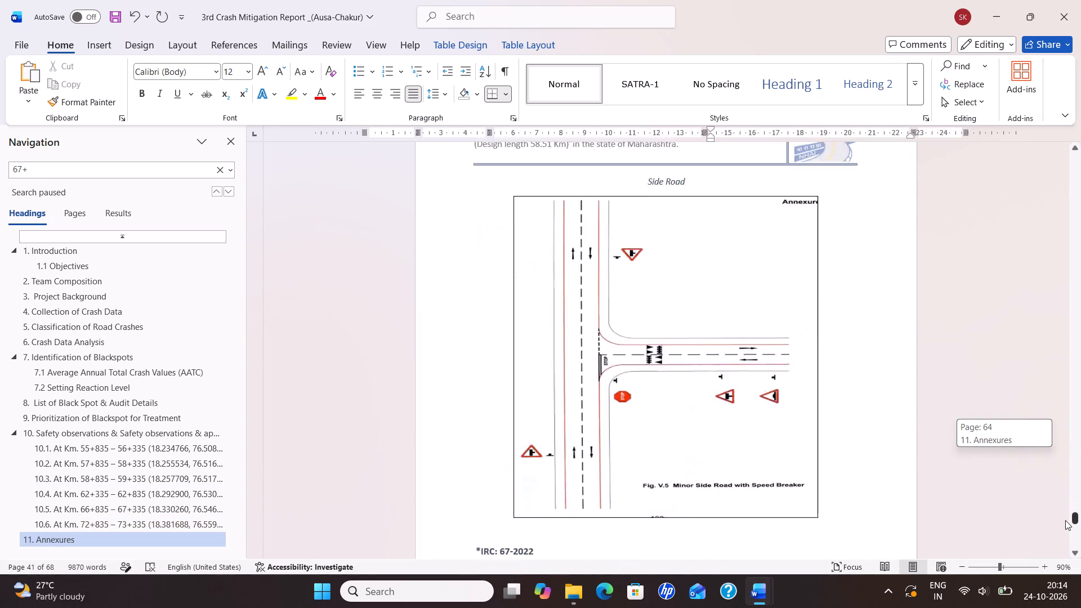
drag(1065, 520, 1073, 553)
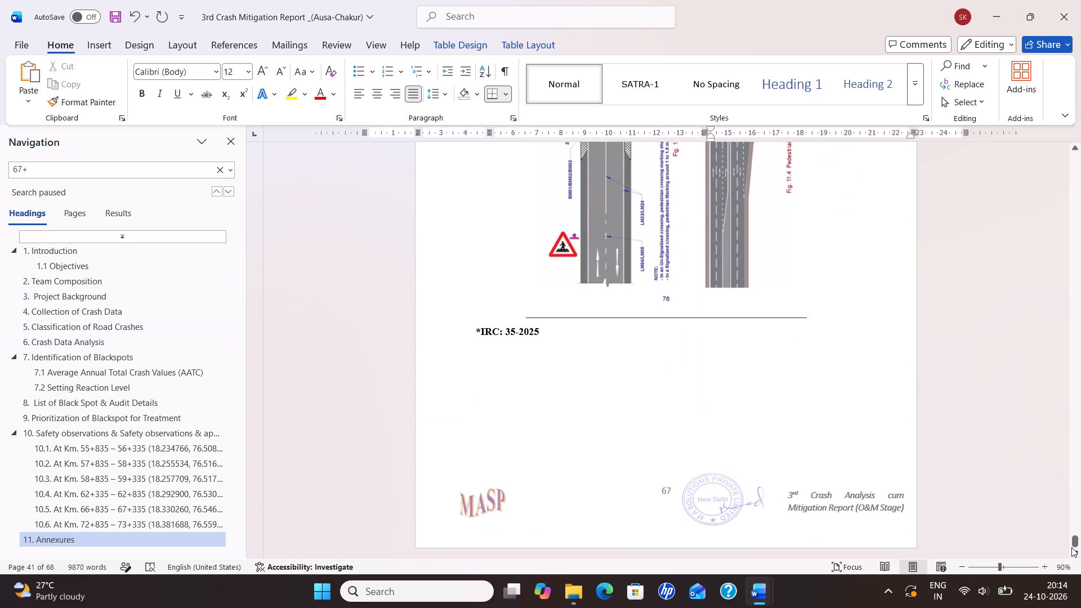
Update the entire Table of Contents at the front of the report.
drag(1074, 541, 1063, 146)
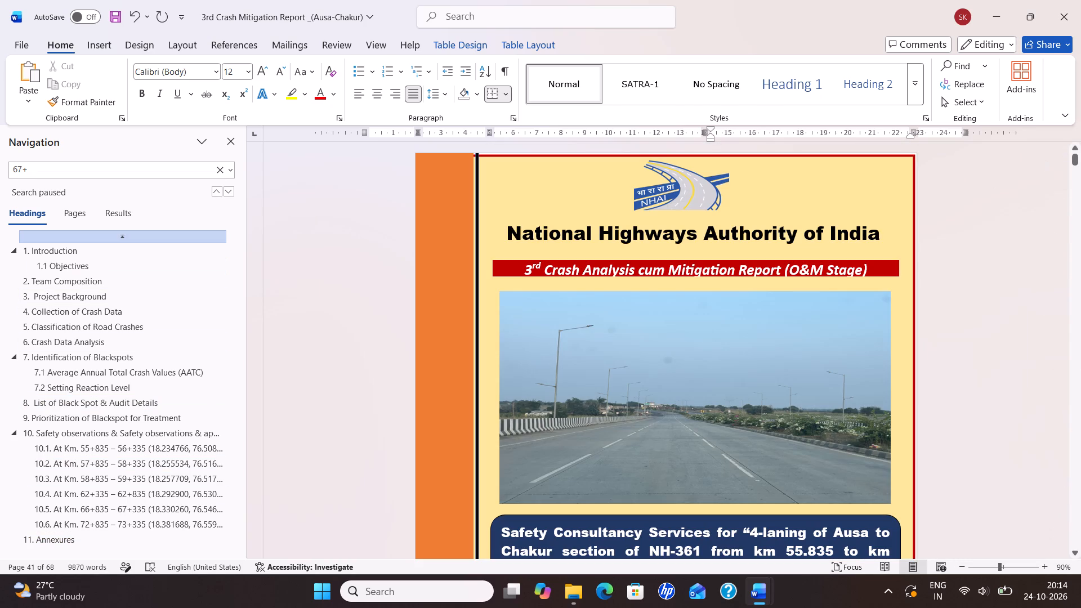
scroll(629, 321, down, 11)
scroll(669, 313, down, 12)
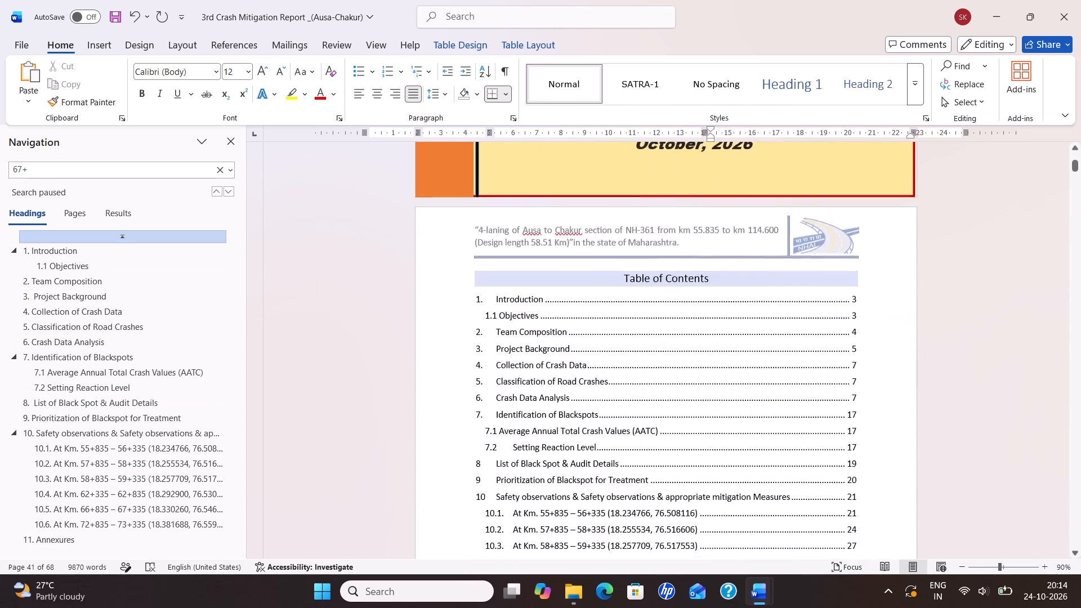
scroll(687, 409, down, 3)
drag(500, 177, 552, 382)
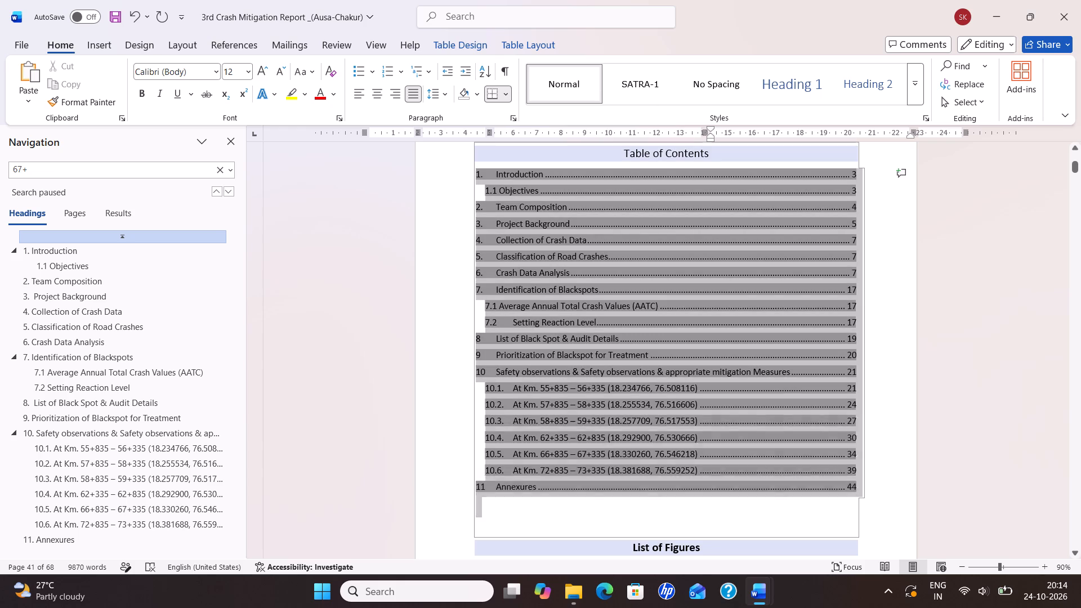
drag(552, 382, 573, 493)
right_click(572, 494)
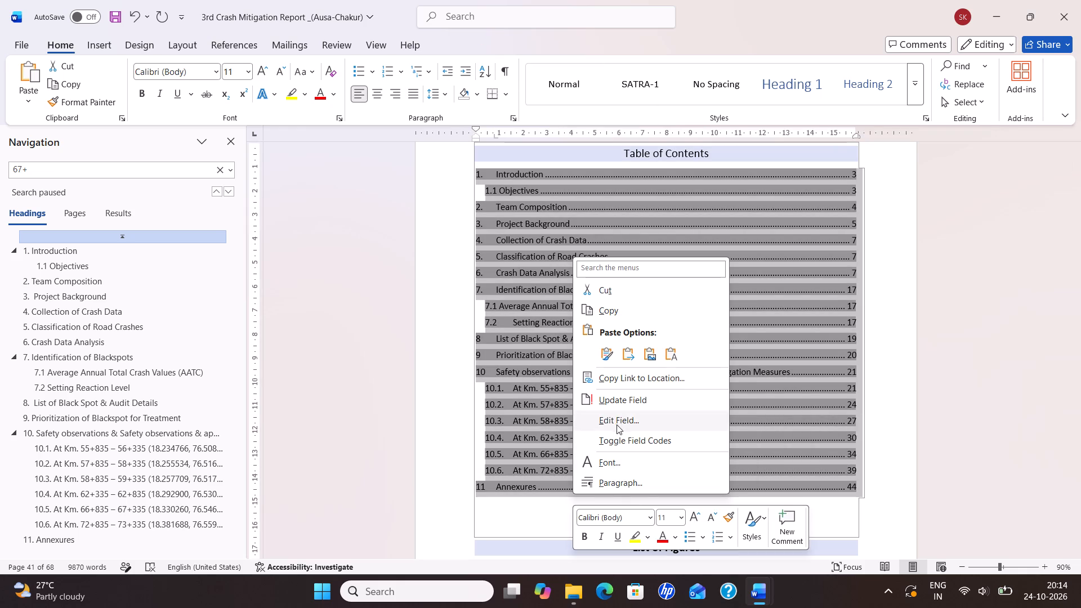
click(622, 391)
click(464, 287)
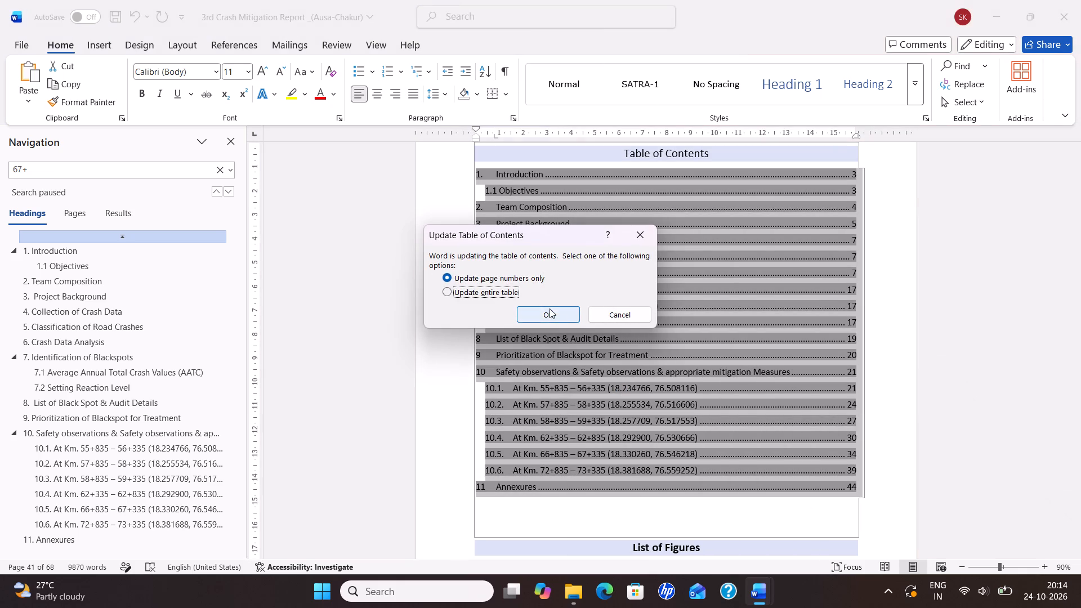
click(555, 312)
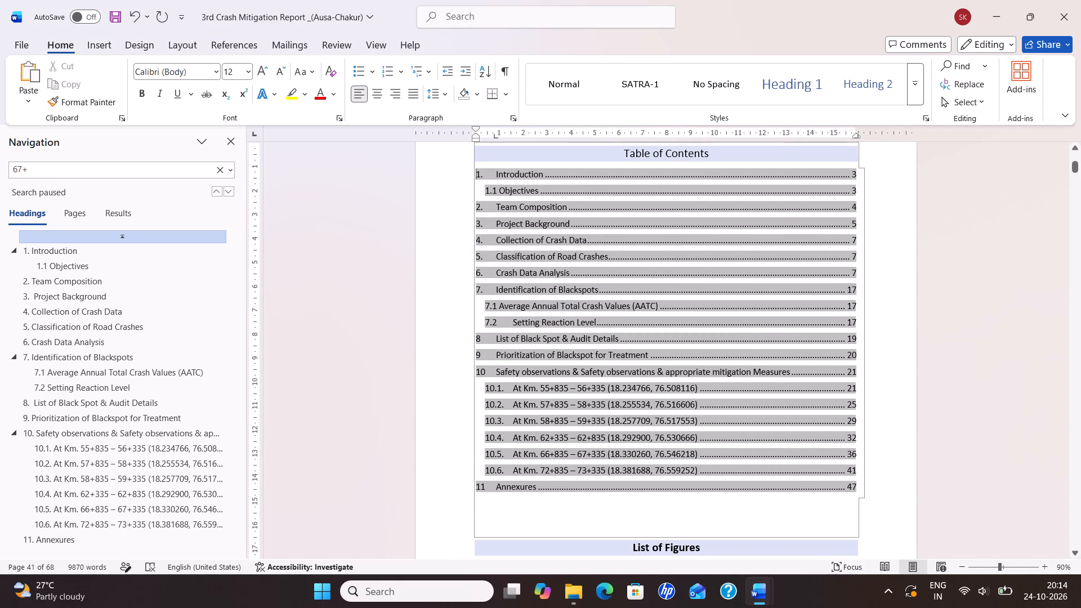
click(703, 531)
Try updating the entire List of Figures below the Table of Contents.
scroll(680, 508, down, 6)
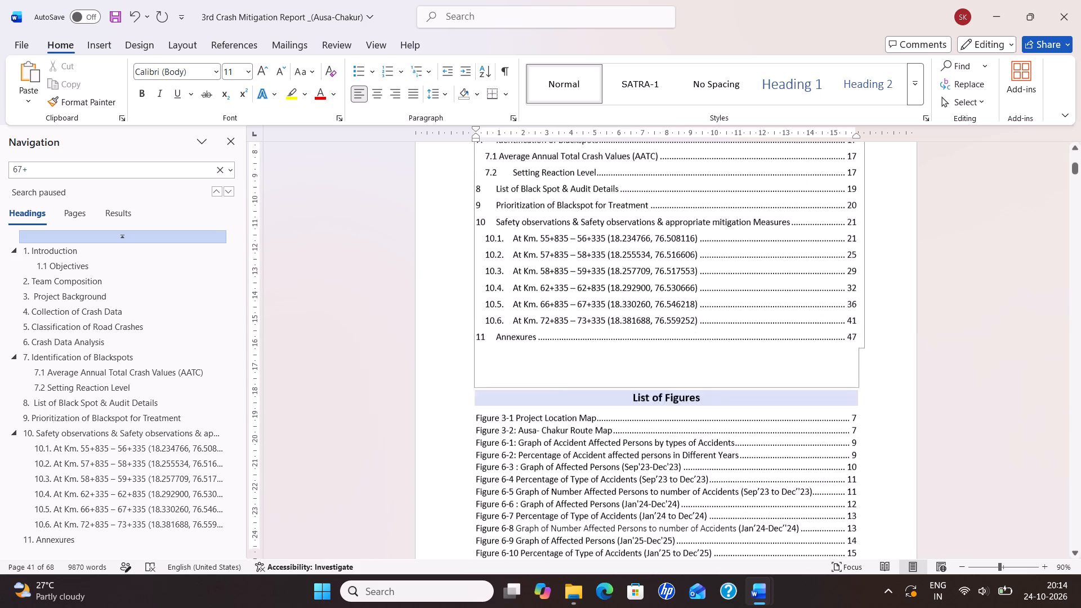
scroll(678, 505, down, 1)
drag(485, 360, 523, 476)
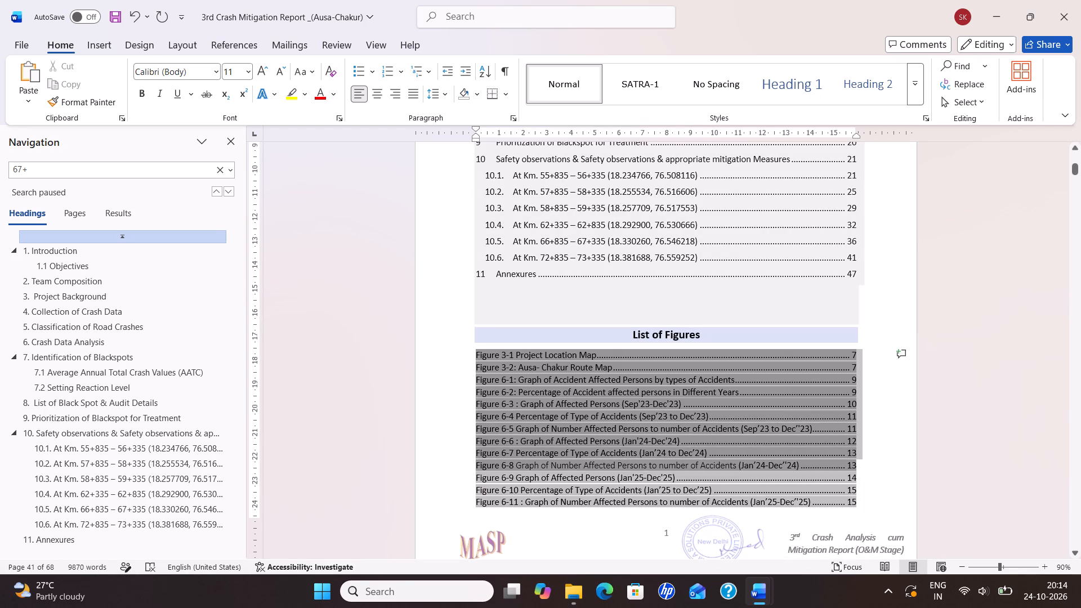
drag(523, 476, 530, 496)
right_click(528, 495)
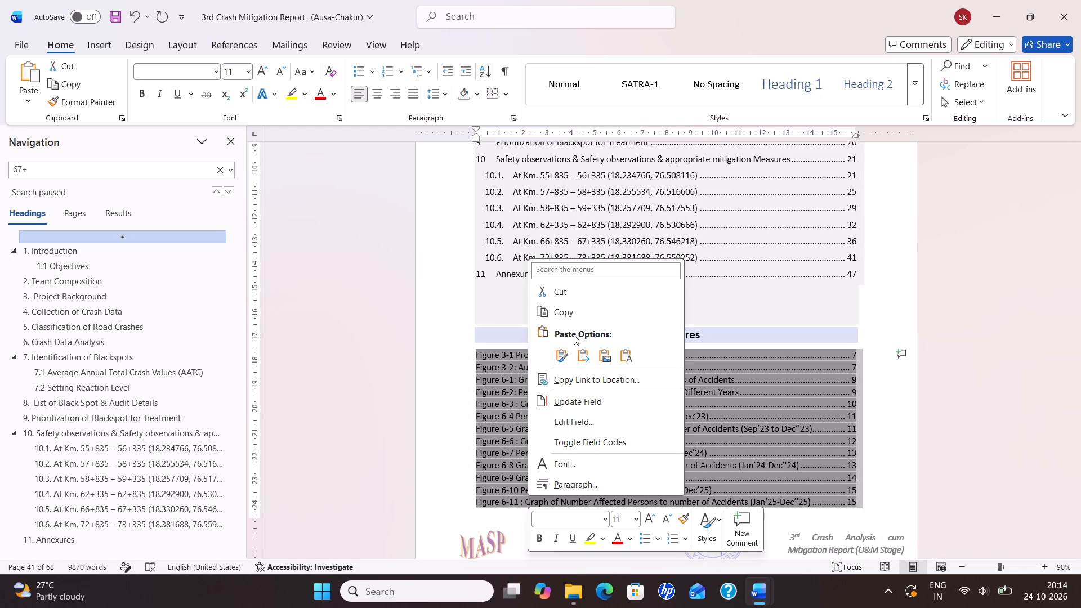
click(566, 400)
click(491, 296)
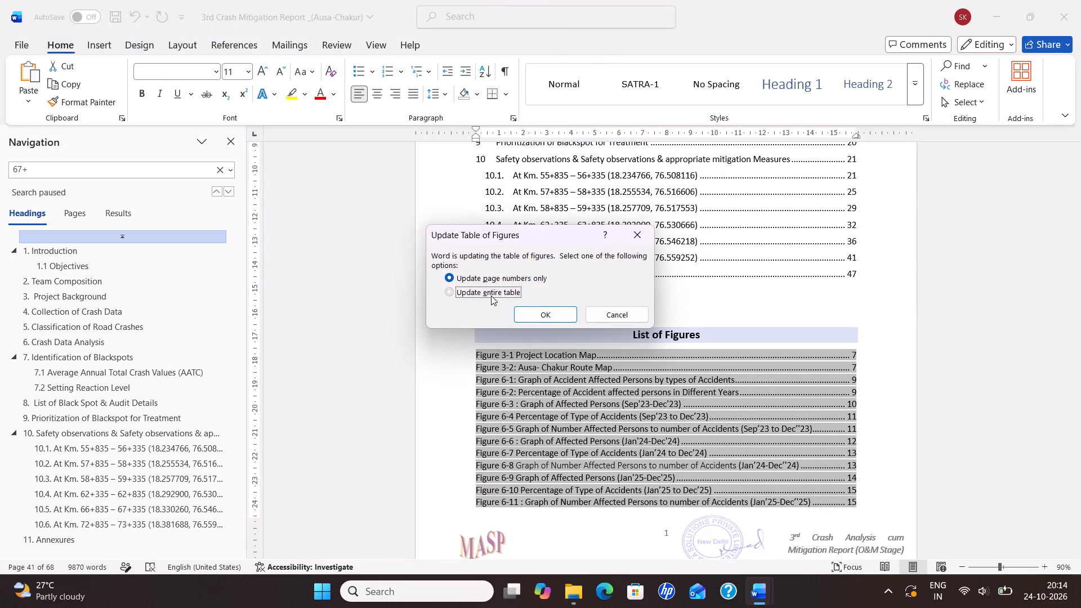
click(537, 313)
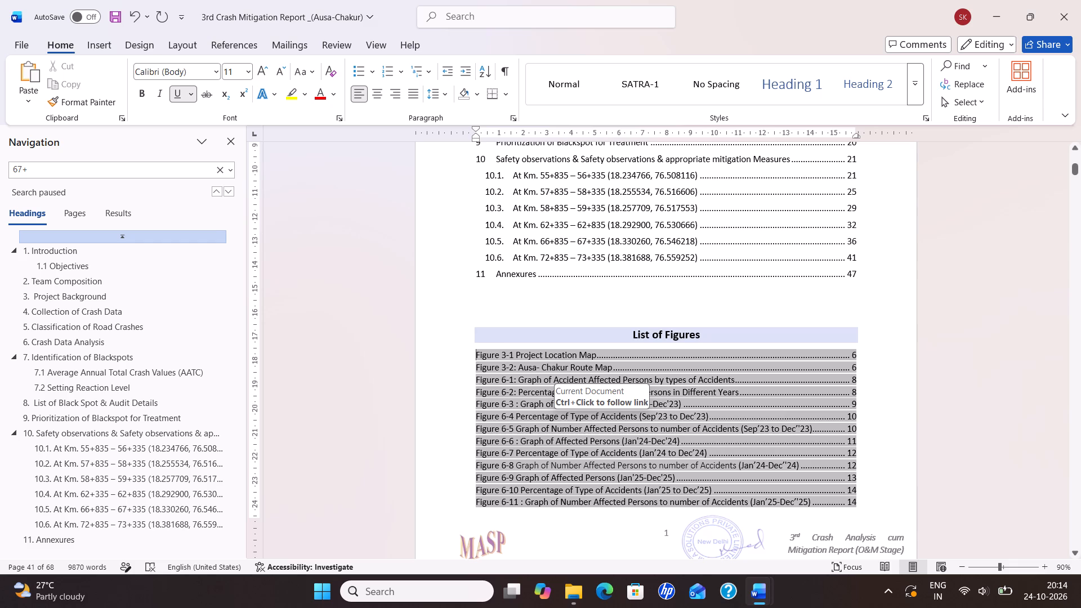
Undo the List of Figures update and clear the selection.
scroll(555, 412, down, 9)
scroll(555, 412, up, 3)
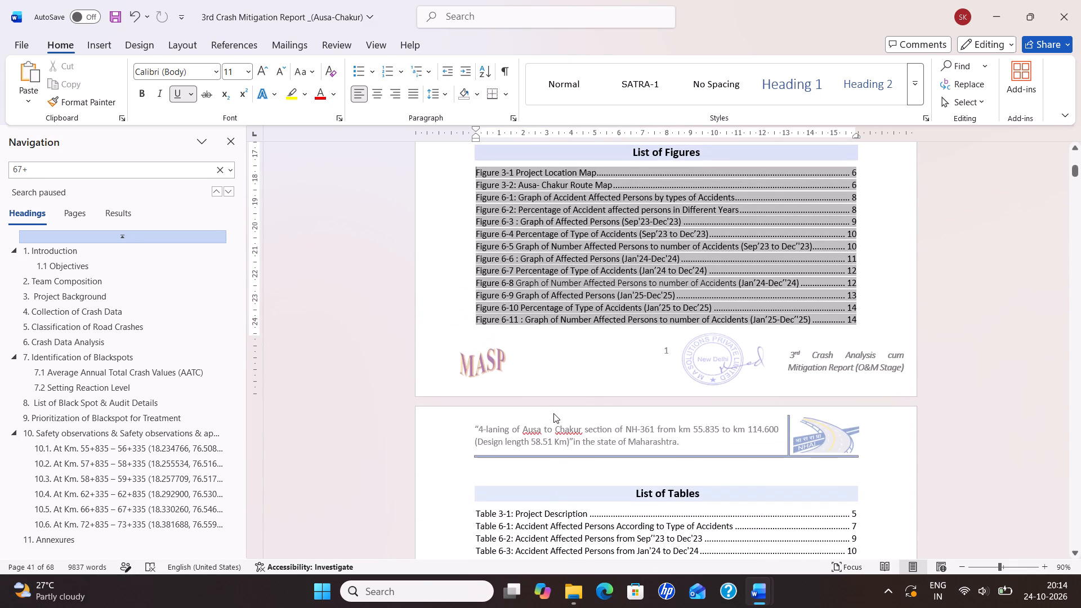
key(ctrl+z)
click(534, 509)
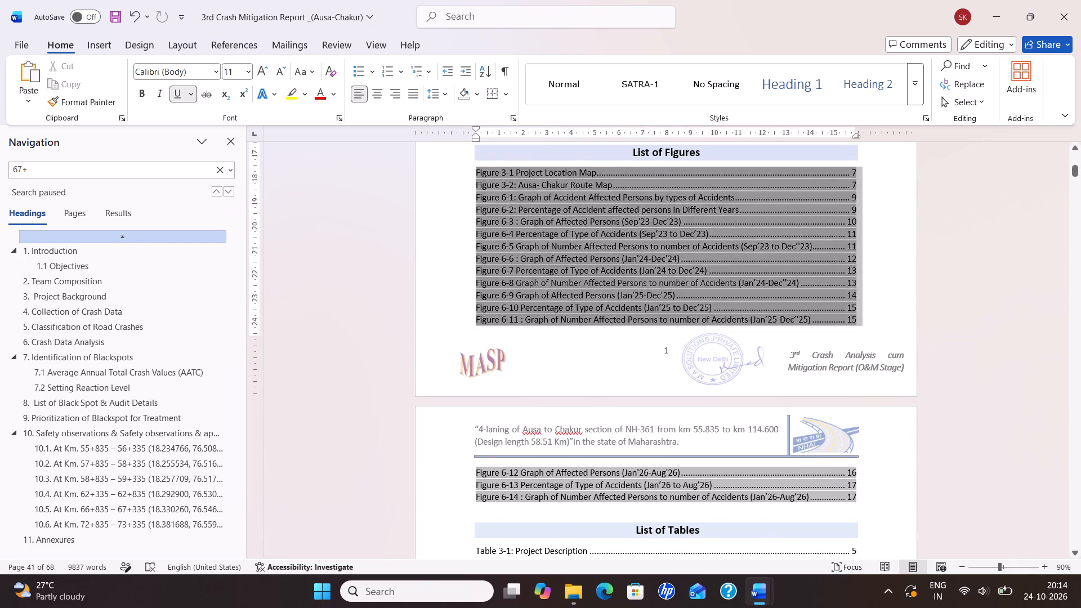
Review the page layout from the Introduction through Team Composition and Project Background to the project maps.
scroll(534, 509, down, 20)
scroll(534, 509, down, 13)
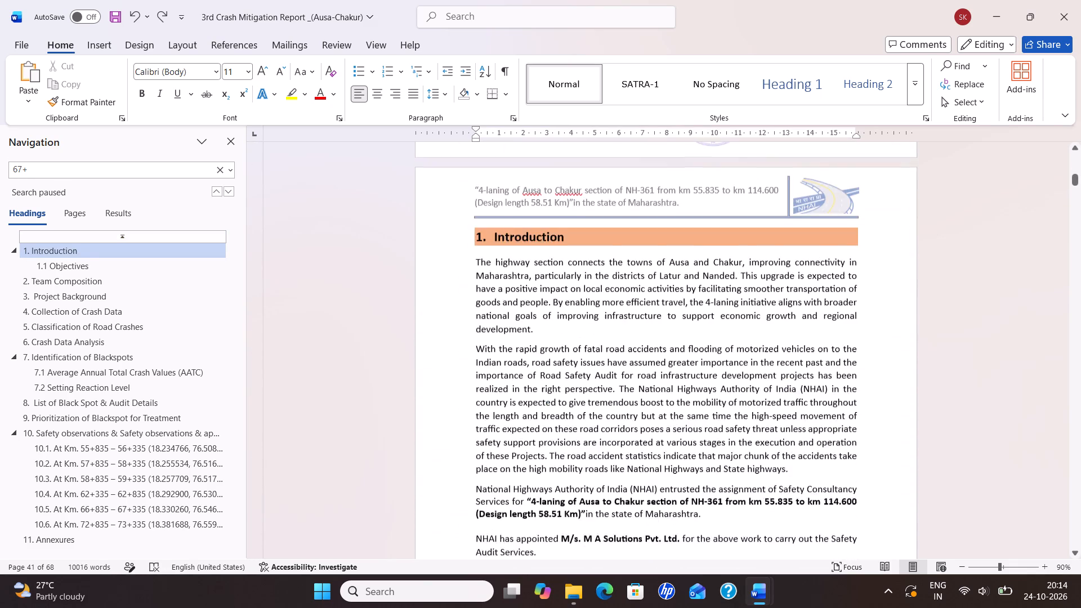
scroll(525, 471, down, 10)
scroll(970, 553, down, 4)
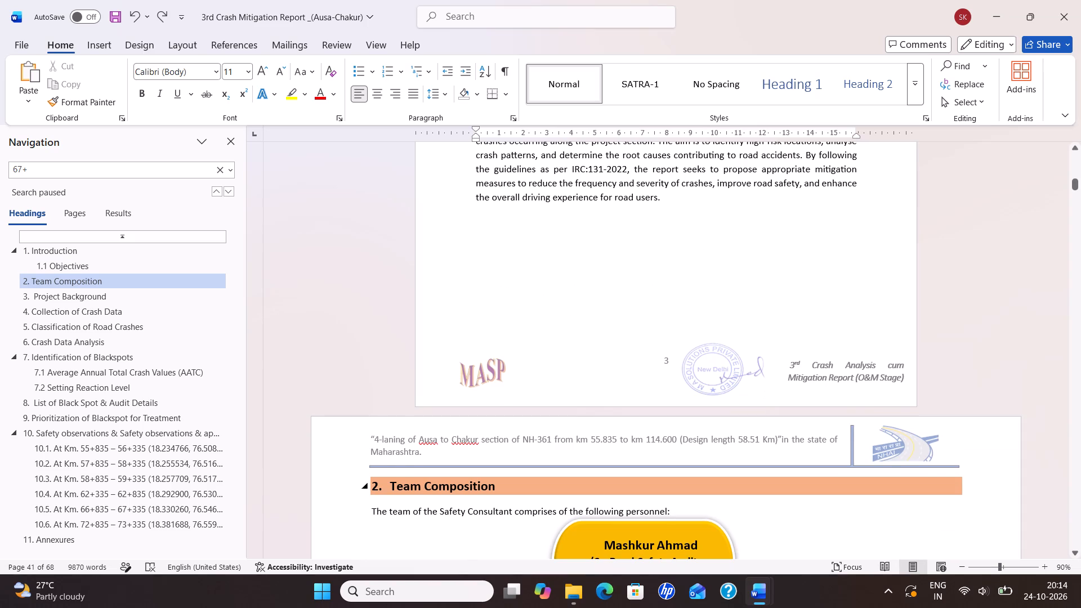
scroll(831, 478, down, 11)
scroll(787, 452, down, 6)
scroll(801, 438, up, 8)
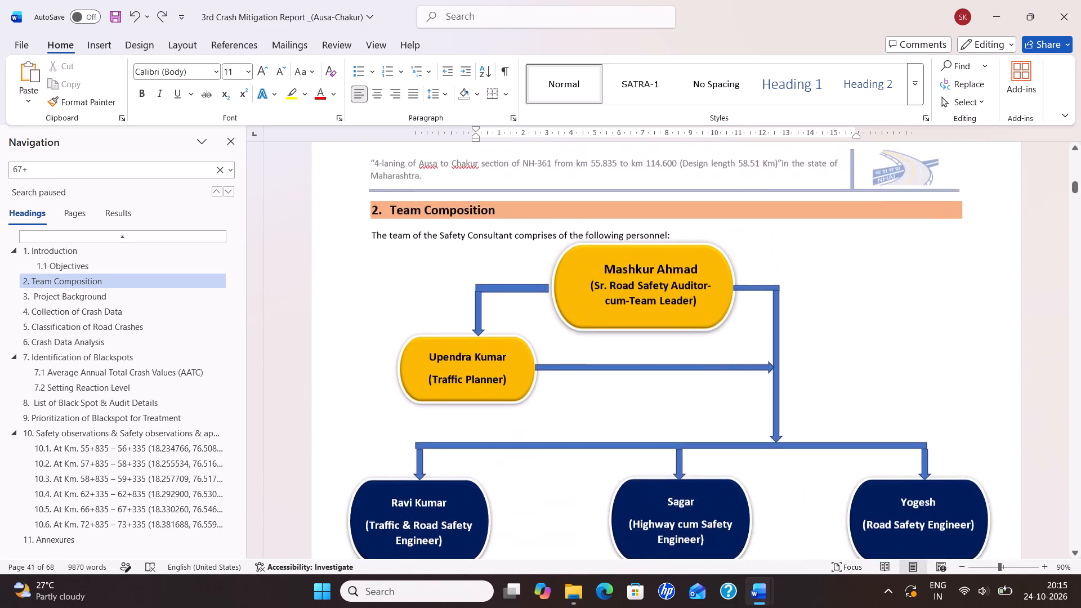
scroll(799, 431, up, 3)
scroll(799, 431, down, 20)
scroll(799, 431, down, 12)
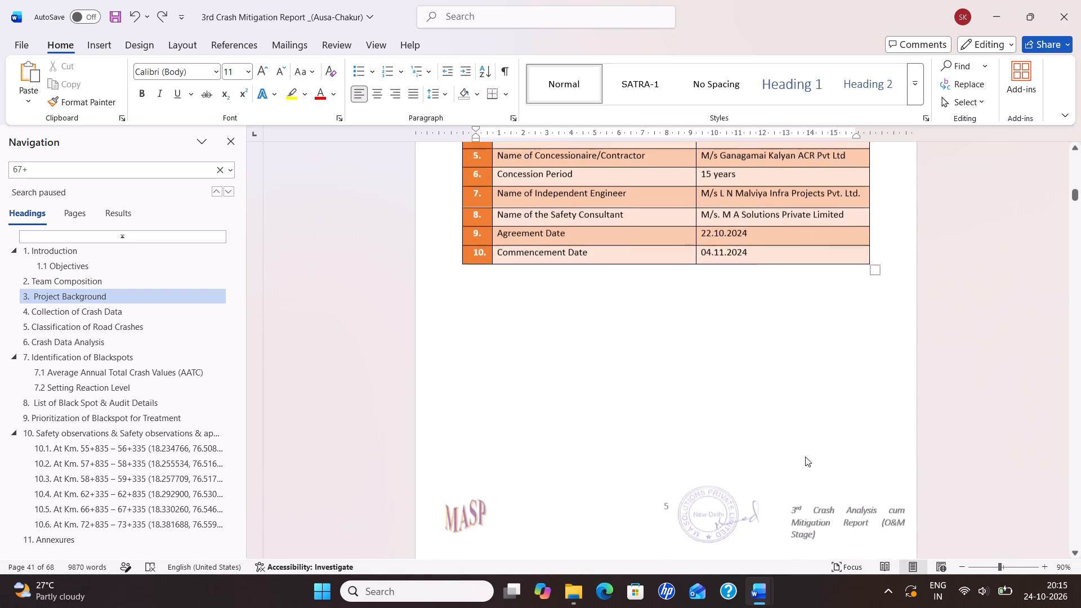
scroll(805, 457, down, 5)
scroll(805, 457, down, 20)
scroll(805, 457, down, 2)
Widen the Figure 3-1 Project Location Map to about the text width.
scroll(820, 468, up, 8)
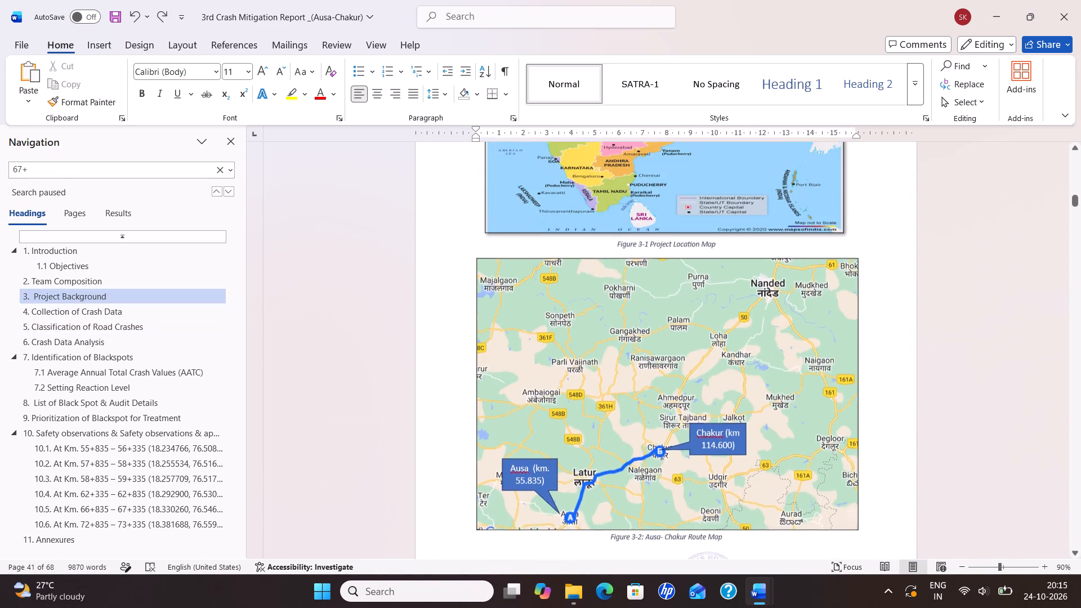
scroll(819, 462, up, 8)
click(804, 343)
drag(846, 340, 854, 342)
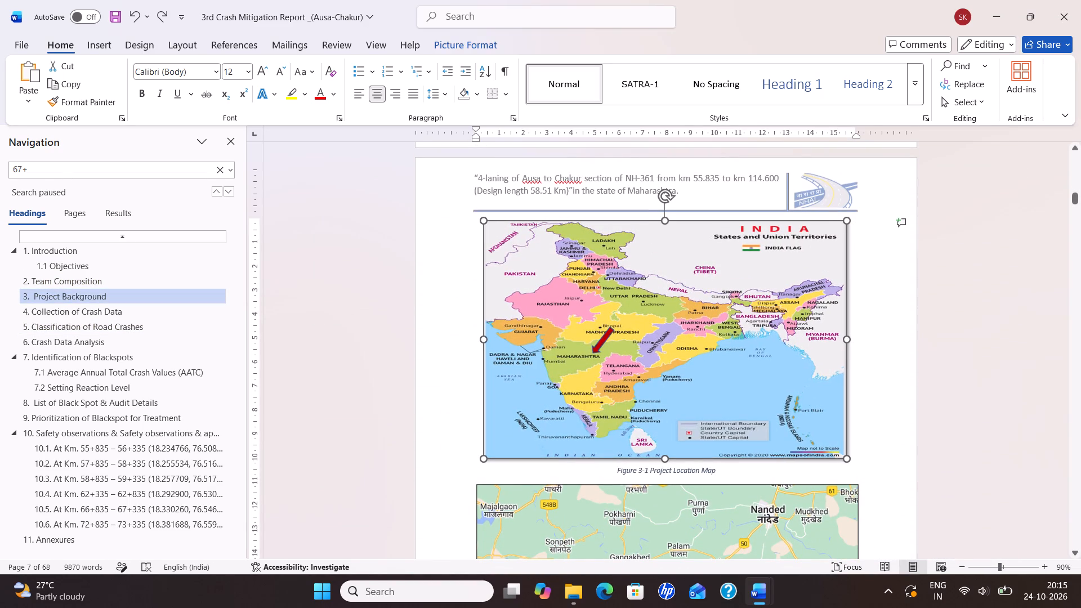
drag(854, 342, 866, 348)
Save the report.
scroll(820, 386, down, 17)
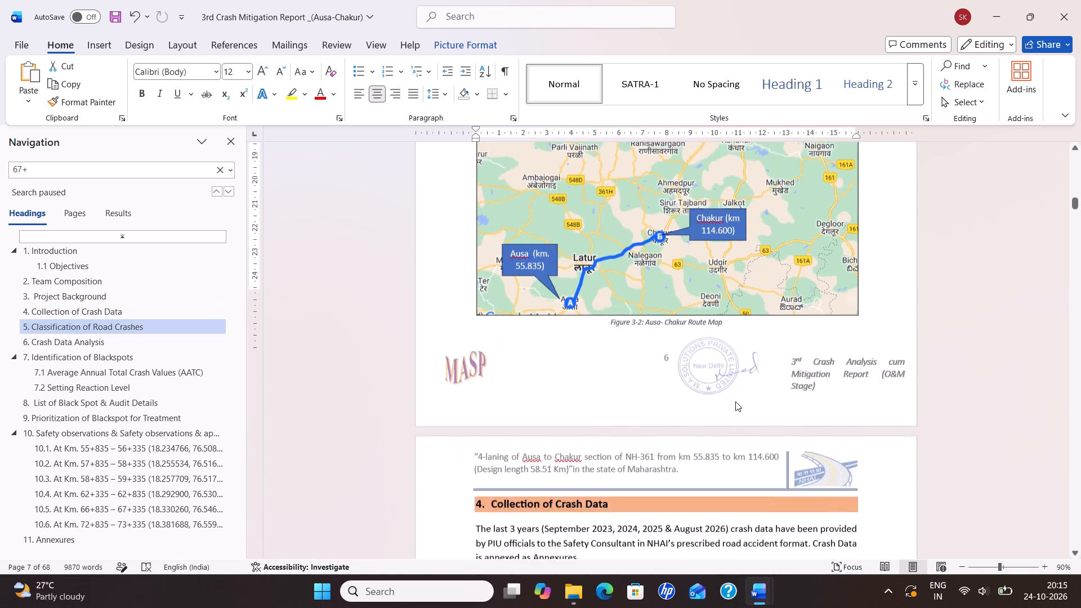
key(ctrl+s)
key(ctrl+s)
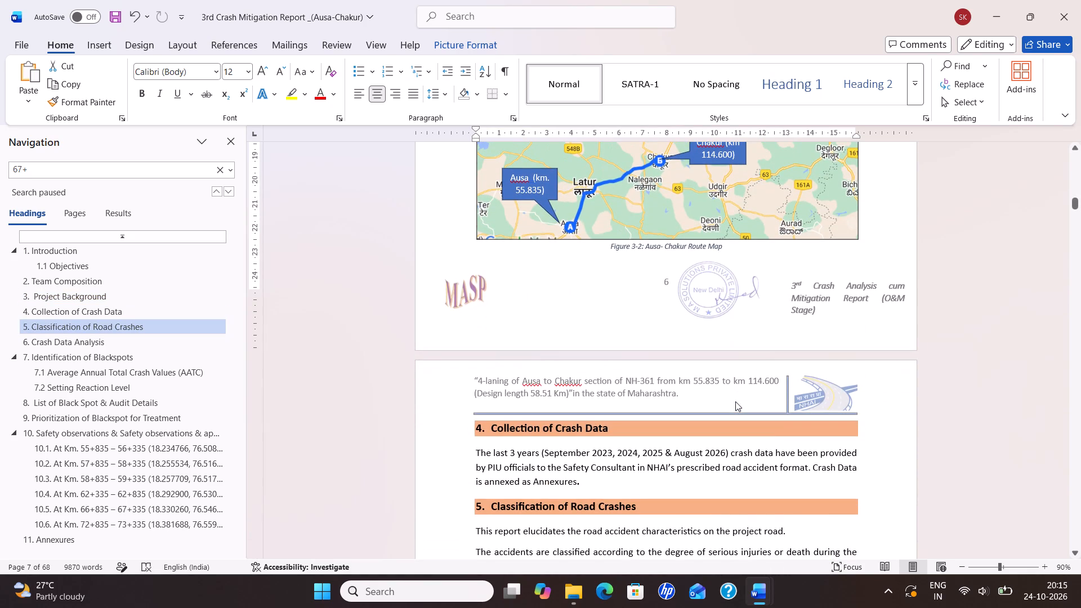
Review the layout of sections 4 to 6, including the crash tables and charts up to the Jan–Dec 2024 data.
scroll(735, 403, down, 3)
scroll(629, 382, down, 4)
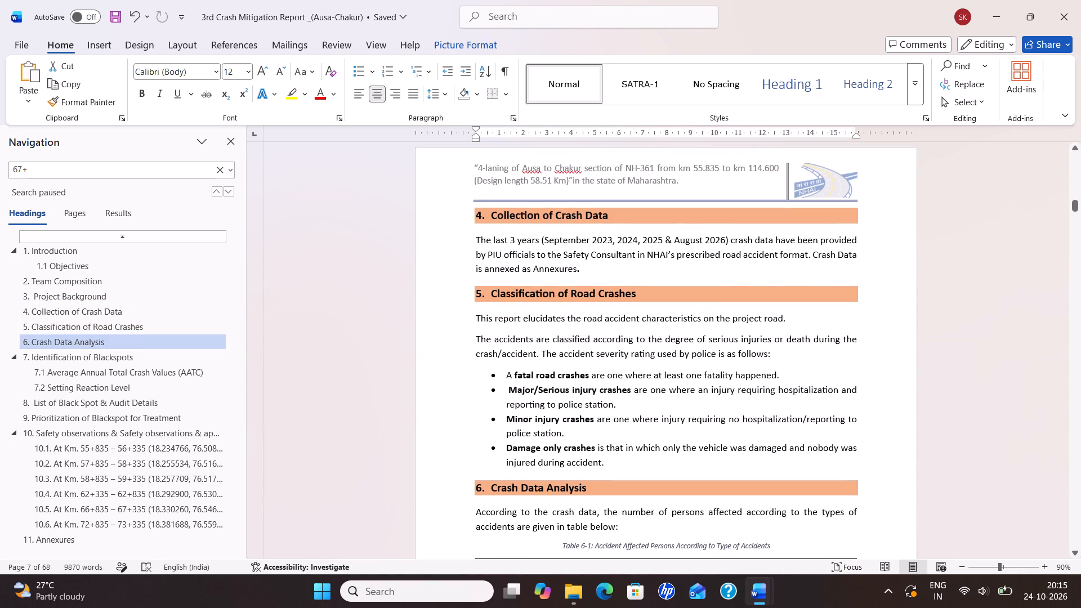
scroll(619, 375, down, 4)
scroll(682, 438, down, 4)
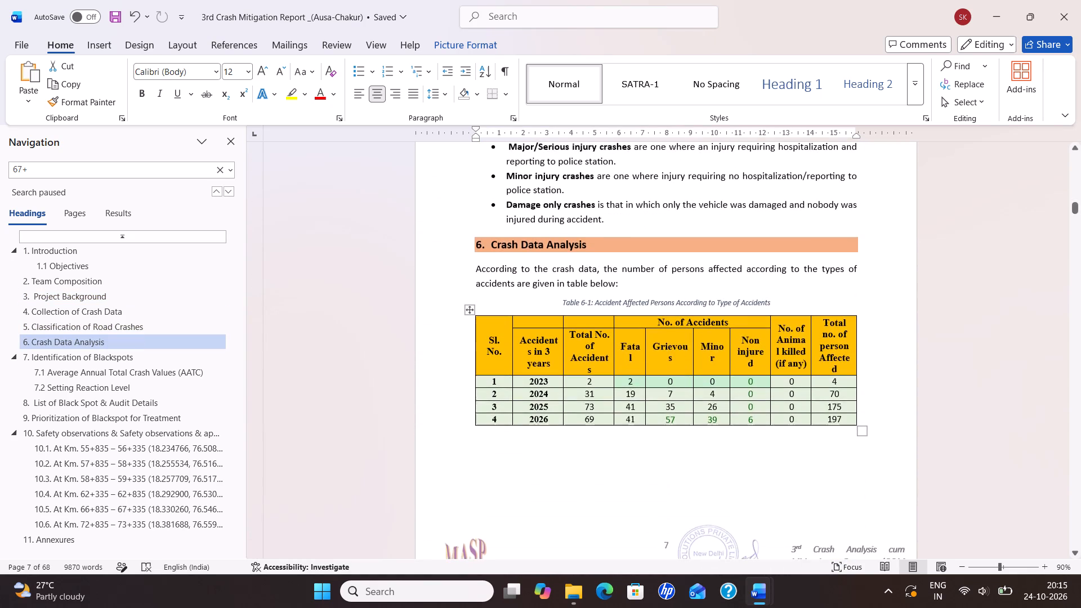
scroll(682, 438, down, 16)
scroll(709, 460, down, 10)
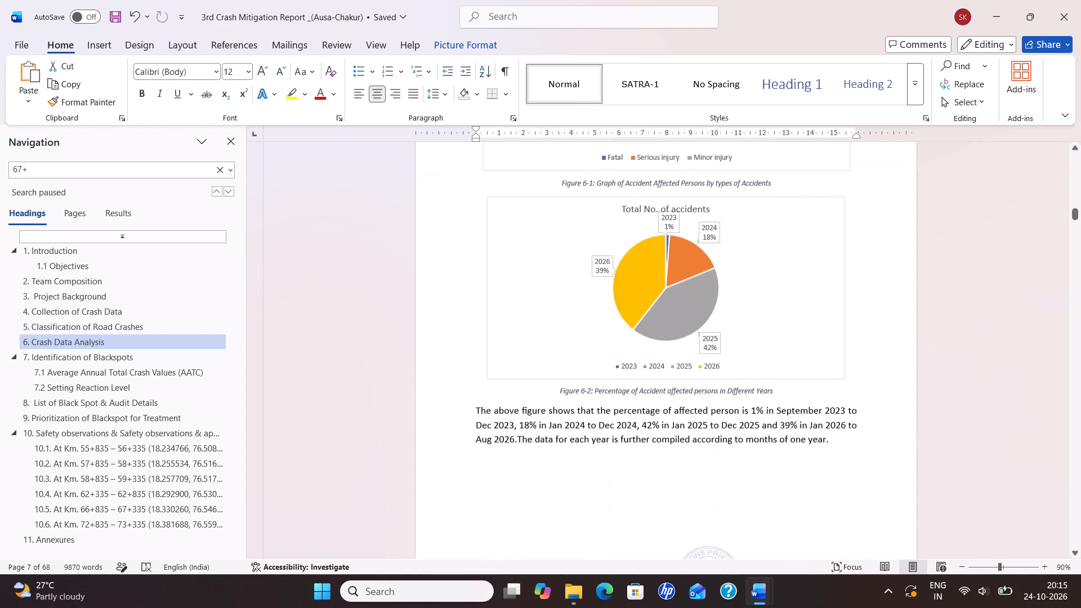
scroll(715, 465, down, 20)
scroll(715, 465, down, 20)
scroll(715, 465, down, 3)
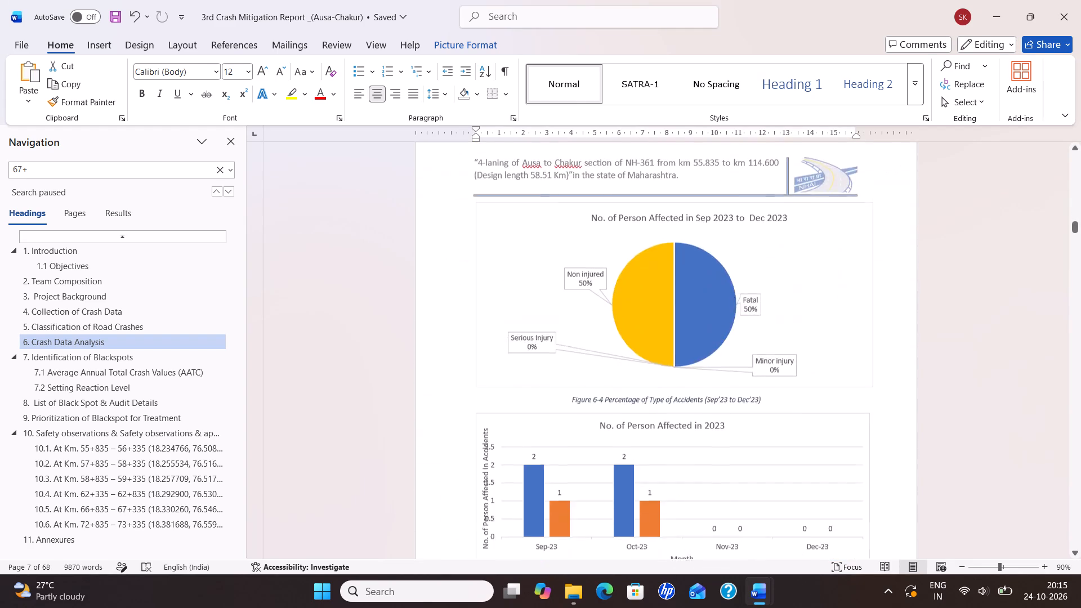
scroll(718, 471, down, 20)
scroll(718, 471, down, 20)
scroll(718, 471, down, 3)
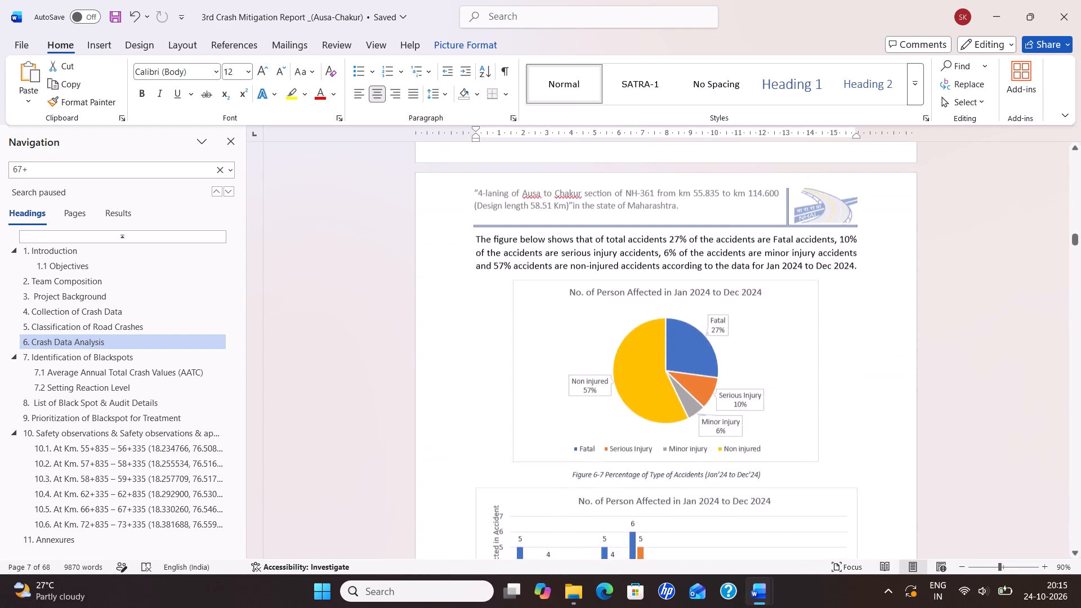
scroll(721, 480, down, 13)
Widen the Figure 6-7 pie chart for Jan 2024 to Dec 2024 to about the text width.
scroll(722, 480, up, 19)
click(751, 441)
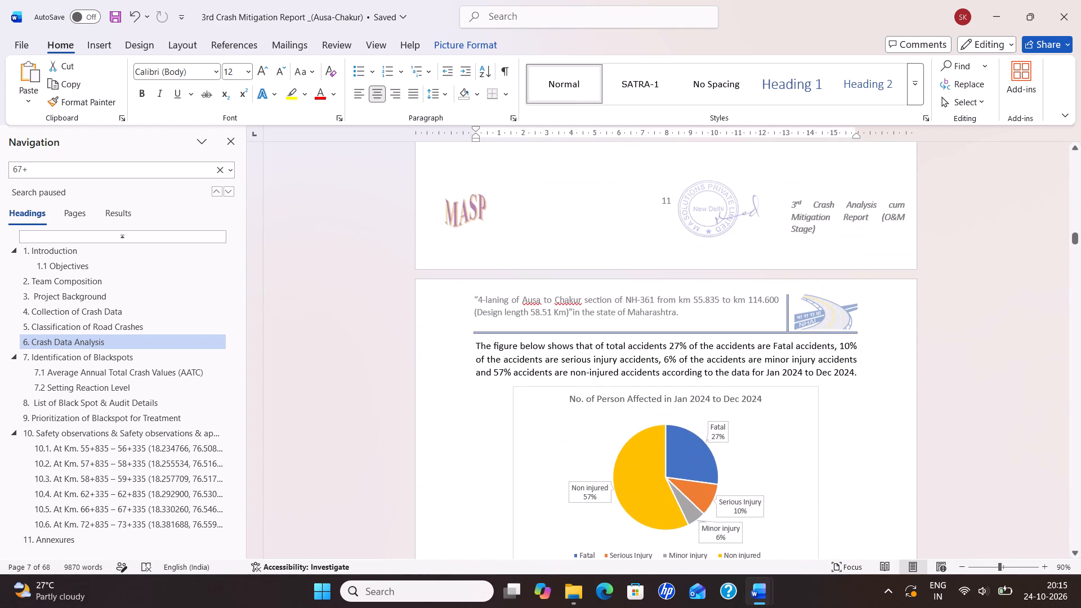
drag(819, 476, 831, 479)
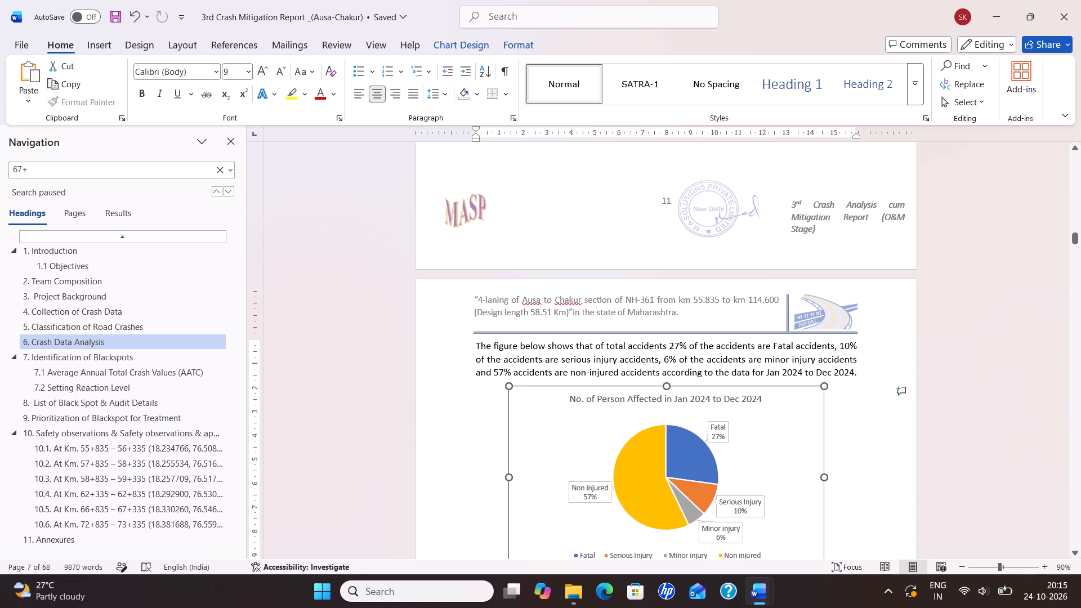
drag(831, 479, 859, 488)
scroll(799, 400, down, 5)
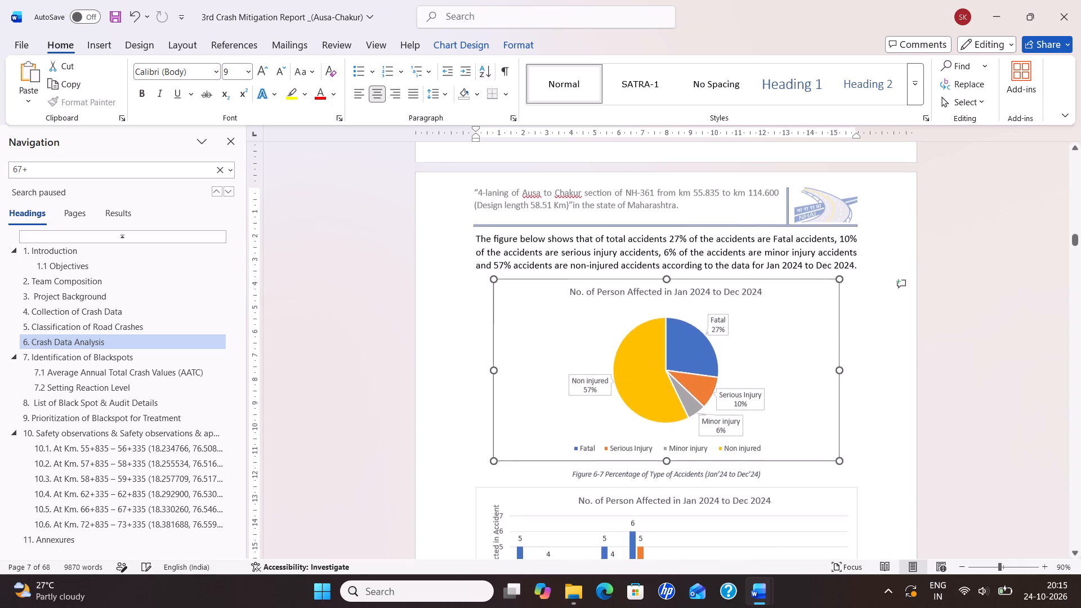
drag(841, 327, 857, 336)
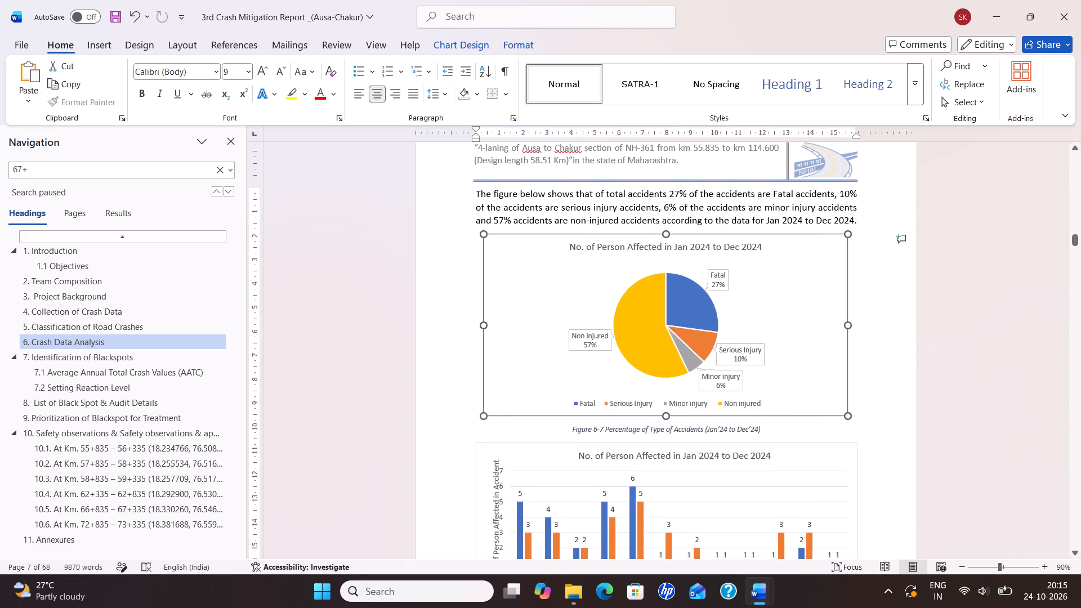
drag(857, 336, 864, 339)
Save the report with the resized 2024 pie chart.
scroll(781, 395, down, 14)
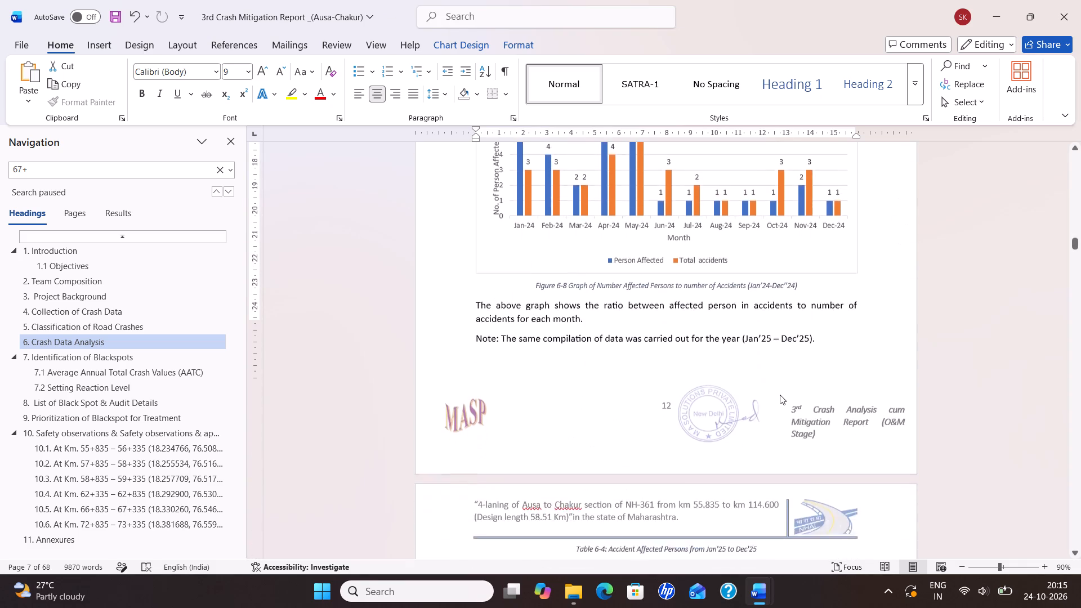
scroll(780, 395, down, 1)
key(ctrl+s)
Review the layout of the 2025 and 2026 crash tables and charts up to the start of section 7.
scroll(778, 395, down, 12)
scroll(690, 362, down, 9)
scroll(695, 376, up, 7)
scroll(696, 377, down, 13)
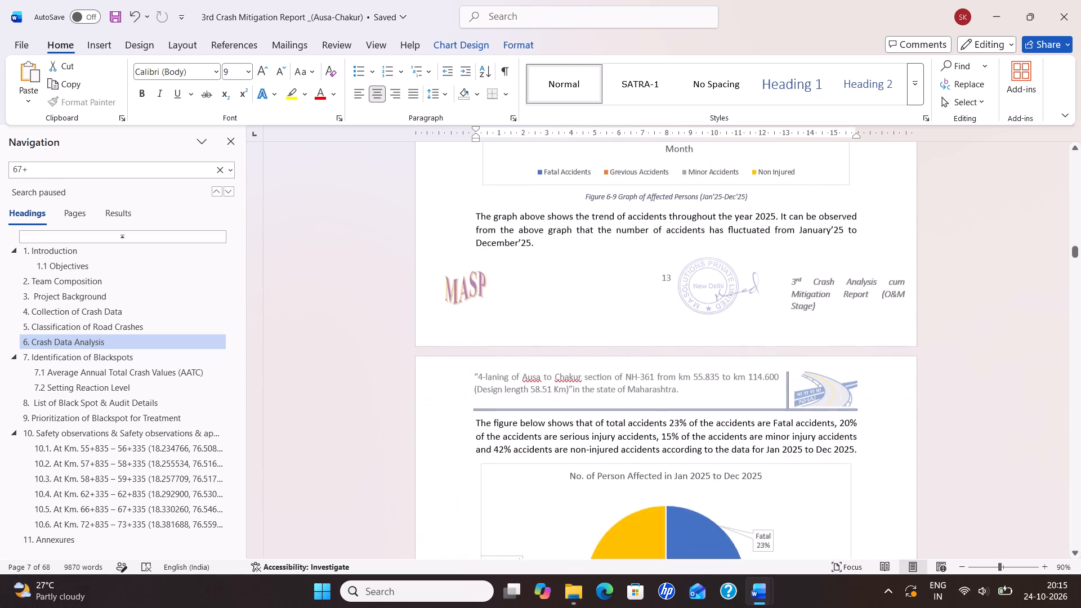
scroll(696, 377, down, 17)
scroll(696, 378, down, 10)
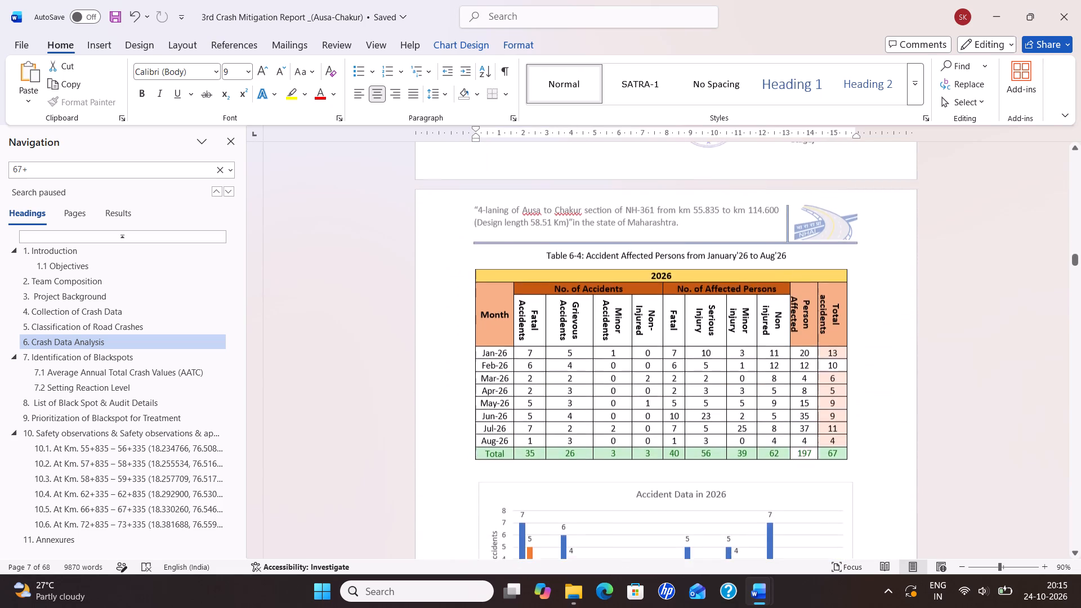
scroll(697, 379, down, 16)
scroll(714, 387, down, 6)
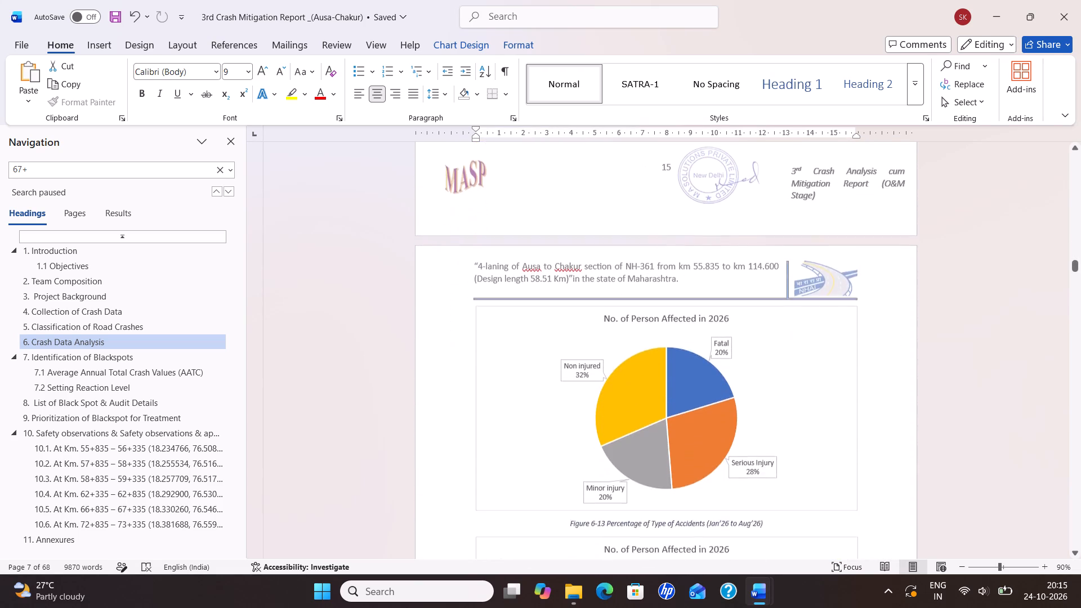
scroll(718, 391, down, 19)
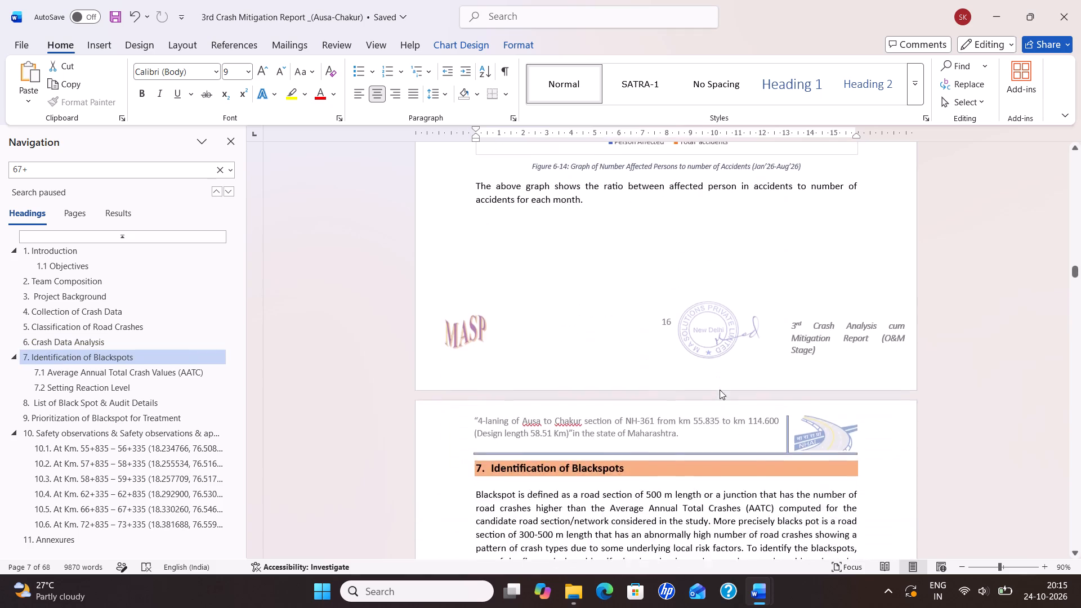
Review the layout of section 7, Identification of Blackspots, including Table 7-1, up to the start of section 8.
scroll(720, 390, down, 13)
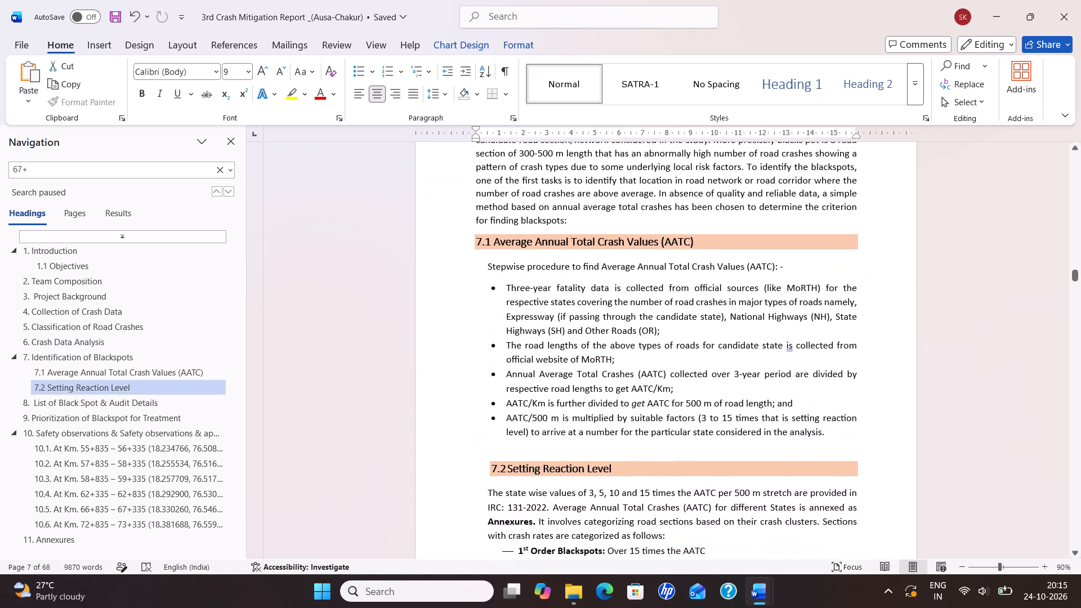
scroll(721, 388, down, 16)
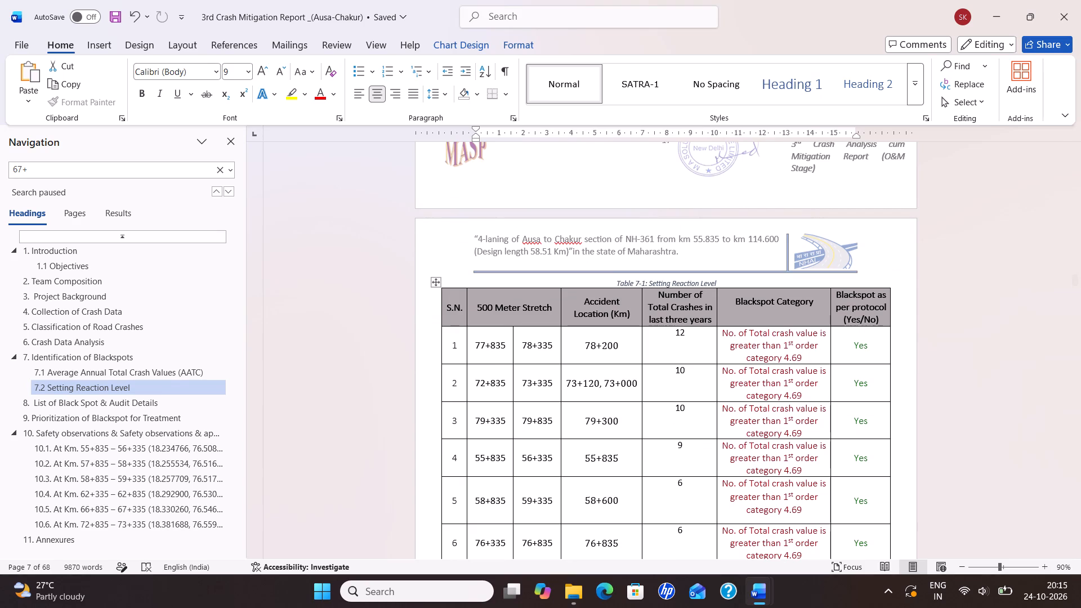
scroll(652, 341, down, 7)
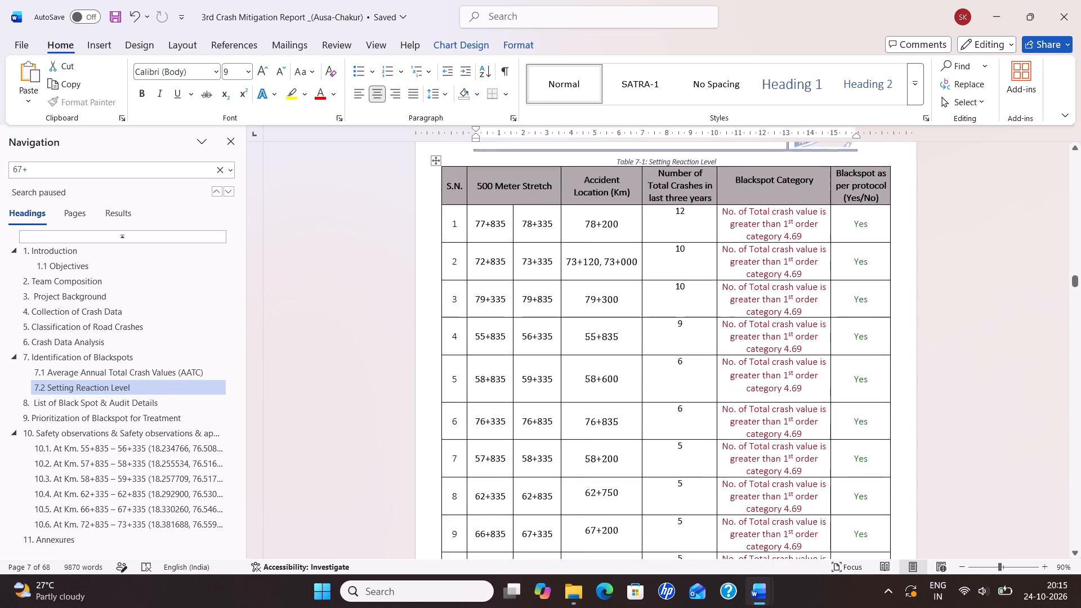
scroll(646, 390, down, 16)
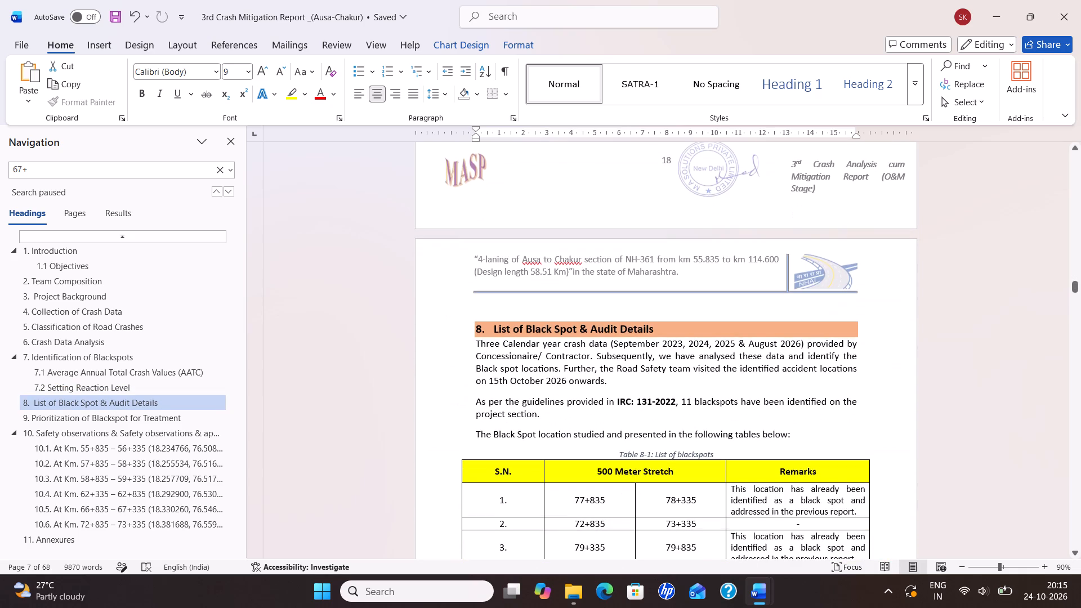
Remove the empty line above the section 8 heading, List of Black Spot & Audit Details.
click(611, 306)
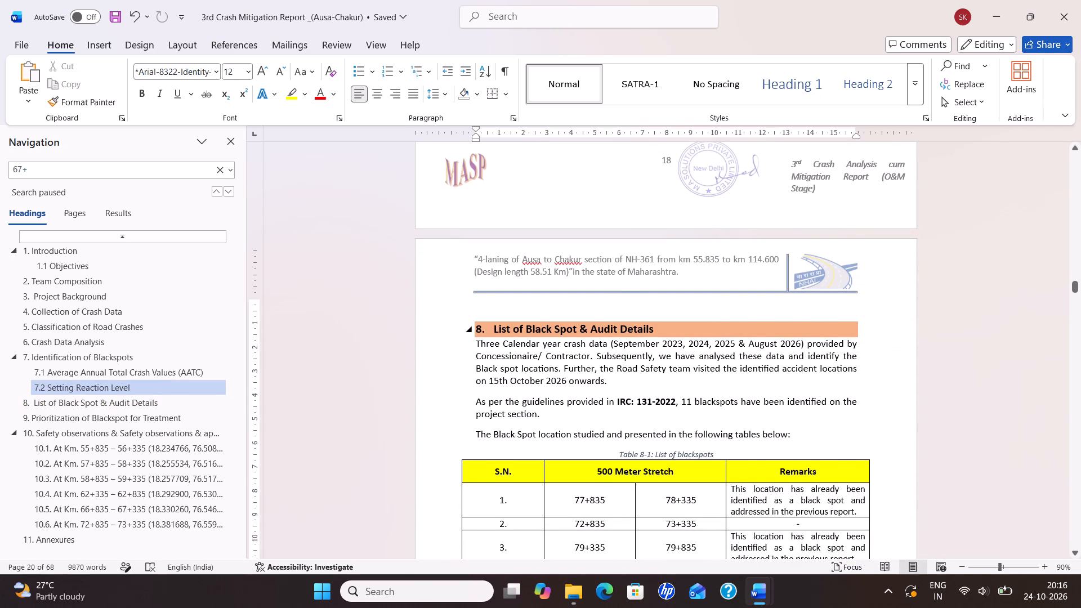
key(BackSpace)
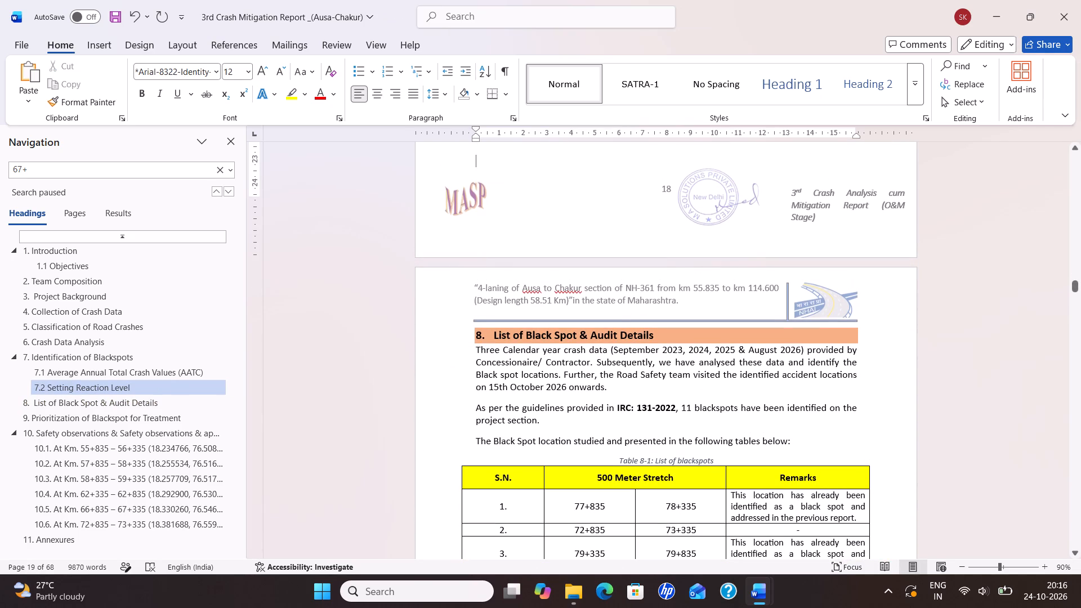
Review the layout of section 8 and its Table 8-1 list of blackspots.
scroll(747, 369, down, 2)
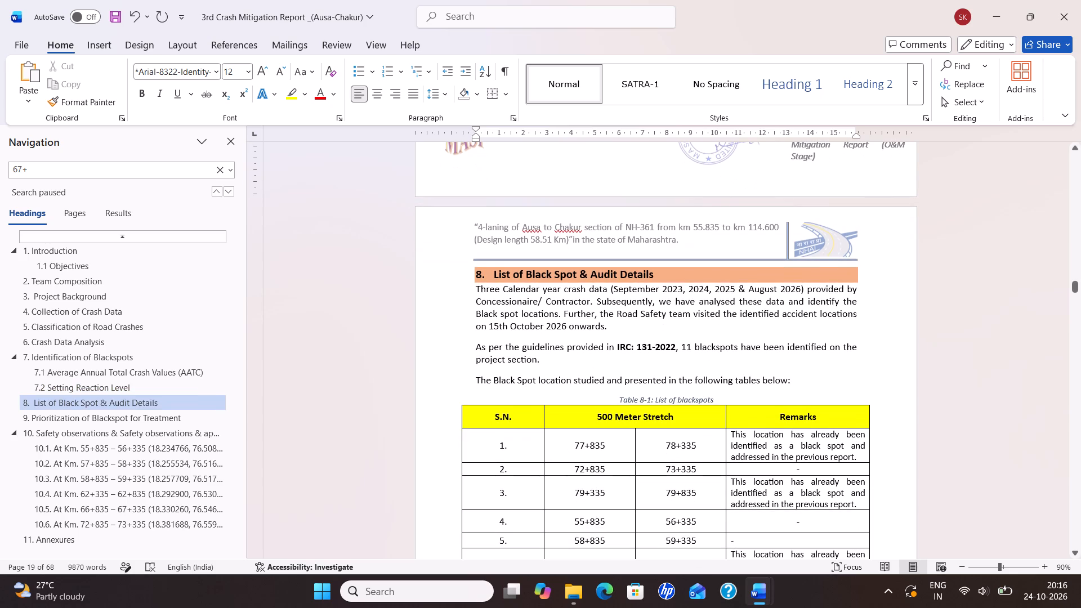
scroll(747, 369, down, 2)
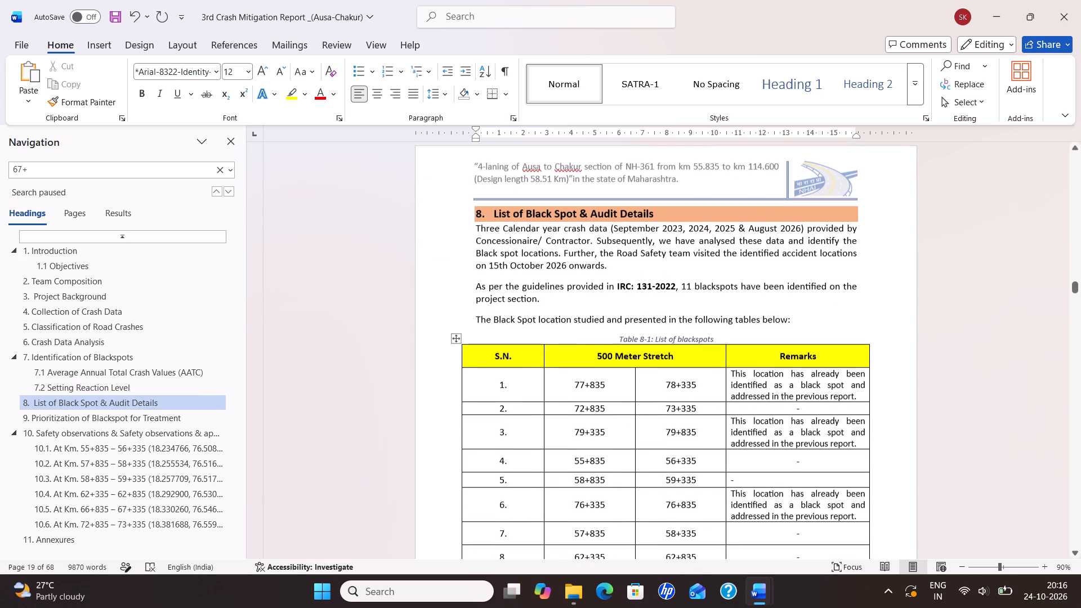